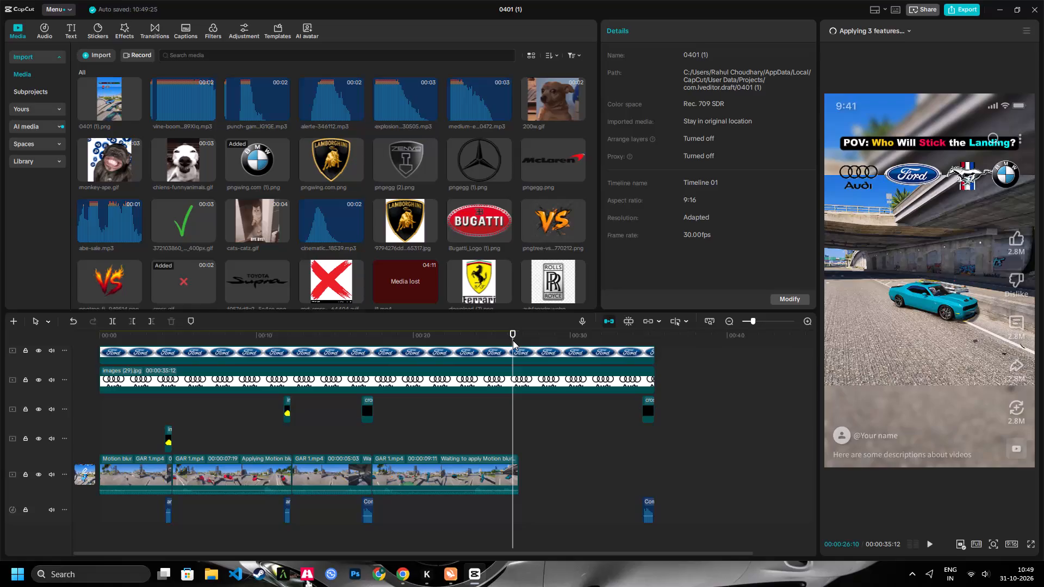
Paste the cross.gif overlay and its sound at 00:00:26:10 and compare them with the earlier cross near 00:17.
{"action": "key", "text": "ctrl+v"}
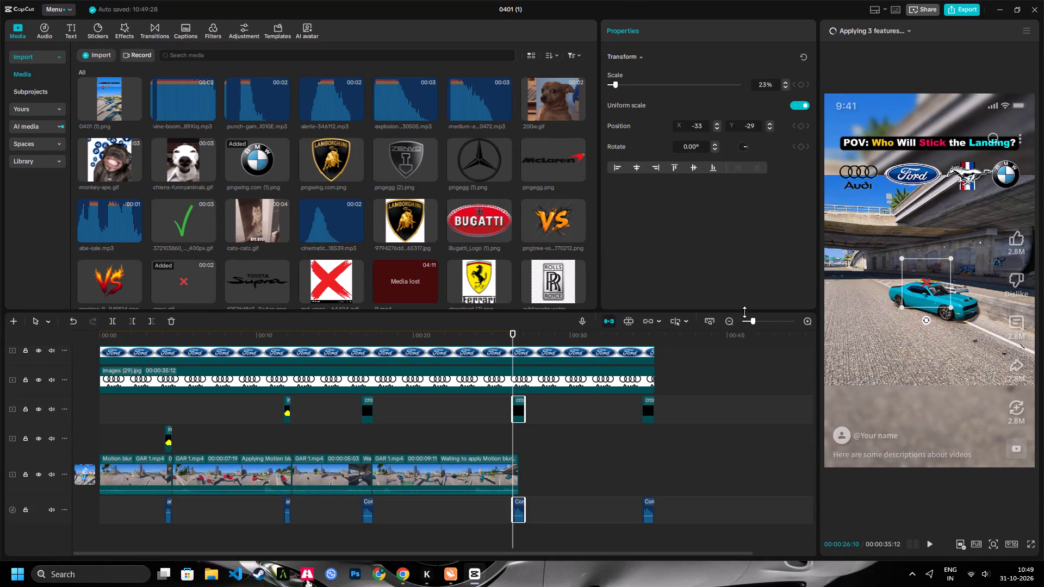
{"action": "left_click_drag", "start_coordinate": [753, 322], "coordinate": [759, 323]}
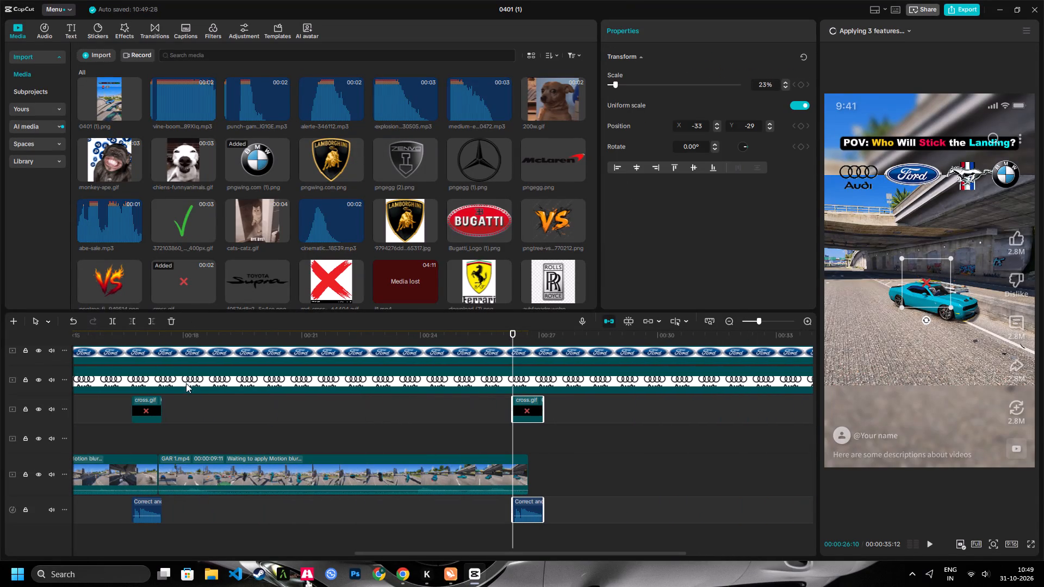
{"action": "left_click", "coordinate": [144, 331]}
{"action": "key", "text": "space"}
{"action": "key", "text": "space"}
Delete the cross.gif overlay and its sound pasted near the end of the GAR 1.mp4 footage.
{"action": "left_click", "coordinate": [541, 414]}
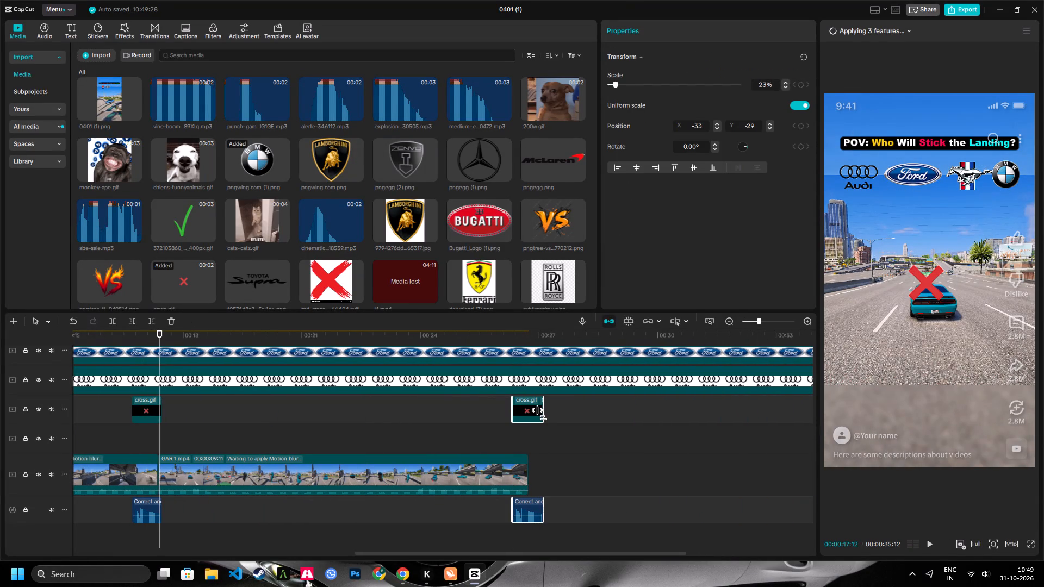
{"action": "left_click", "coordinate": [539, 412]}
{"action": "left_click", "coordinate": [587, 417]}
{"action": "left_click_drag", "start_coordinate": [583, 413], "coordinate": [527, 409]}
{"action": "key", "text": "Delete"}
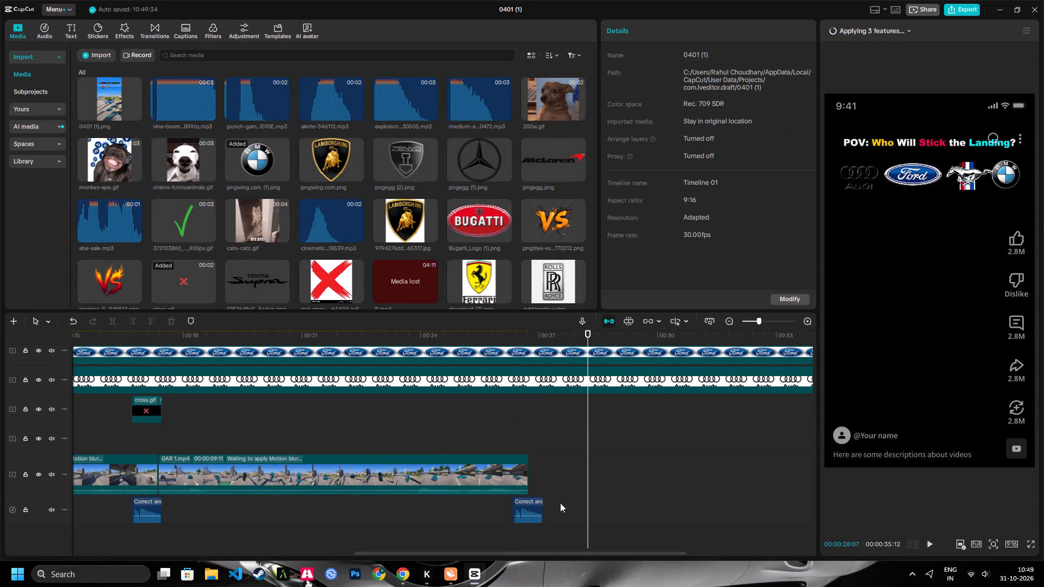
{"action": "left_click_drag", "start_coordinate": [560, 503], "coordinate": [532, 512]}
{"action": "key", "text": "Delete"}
Delete the leftover cross.gif overlay and its sound at the far end of the timeline, past the footage.
{"action": "key", "text": "shift+z"}
{"action": "left_click_drag", "start_coordinate": [685, 410], "coordinate": [628, 399]}
{"action": "key", "text": "Delete"}
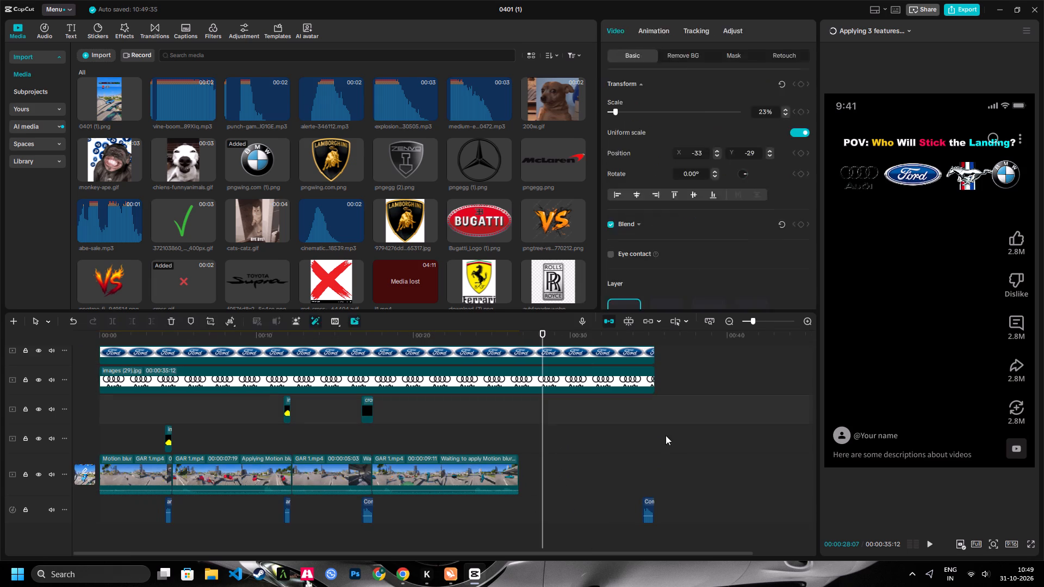
{"action": "left_click_drag", "start_coordinate": [688, 489], "coordinate": [623, 513]}
{"action": "key", "text": "Delete"}
Copy the second yellow checkmark overlay with its answer-correct sound and paste both at 00:00:26:17.
{"action": "left_click_drag", "start_coordinate": [305, 407], "coordinate": [284, 411]}
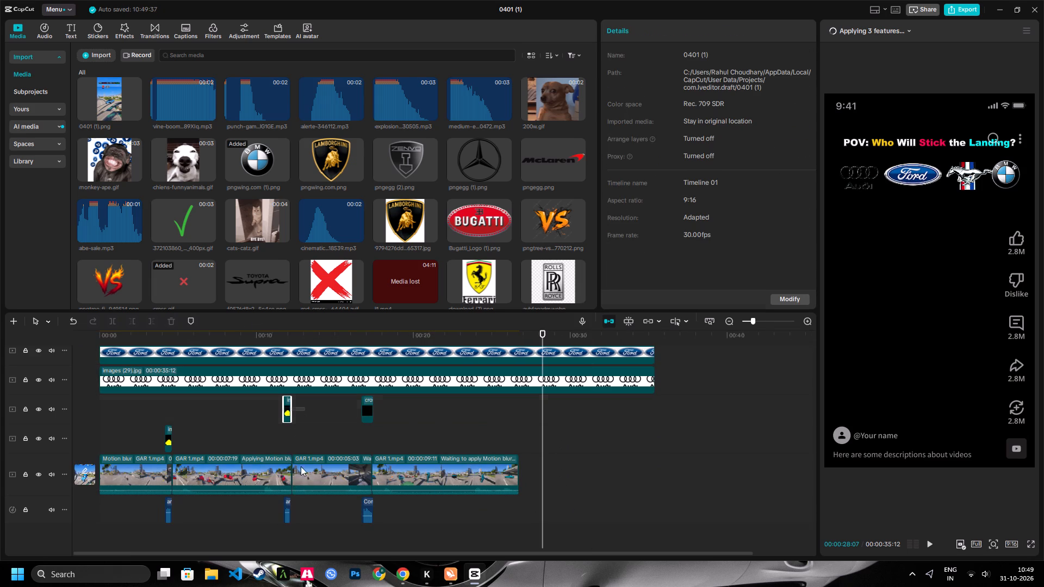
{"action": "left_click_drag", "start_coordinate": [300, 510], "coordinate": [281, 511], "text": "ctrl"}
{"action": "key", "text": "ctrl+c"}
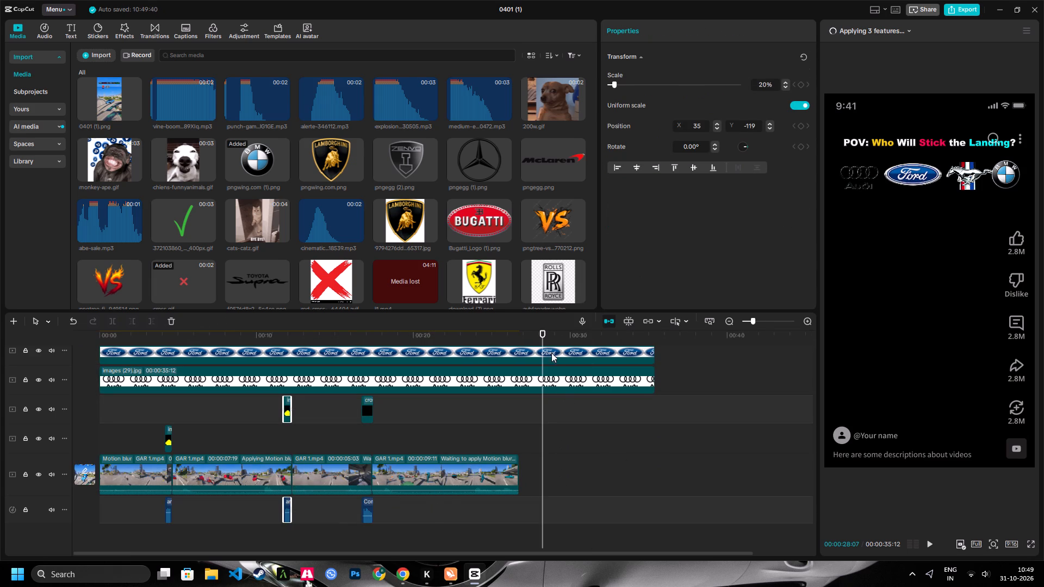
{"action": "left_click_drag", "start_coordinate": [525, 335], "coordinate": [517, 342]}
{"action": "key", "text": "ctrl+v"}
Move the pasted checkmark to the overlay track just above the footage, with its sound, ending just before the footage ends.
{"action": "left_click", "coordinate": [767, 323]}
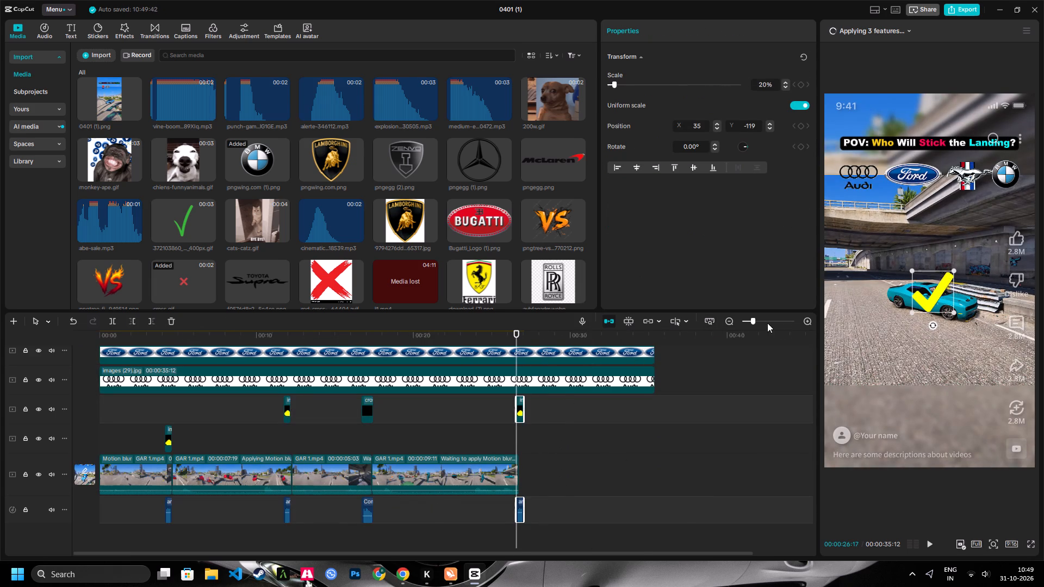
{"action": "left_click_drag", "start_coordinate": [550, 406], "coordinate": [516, 436]}
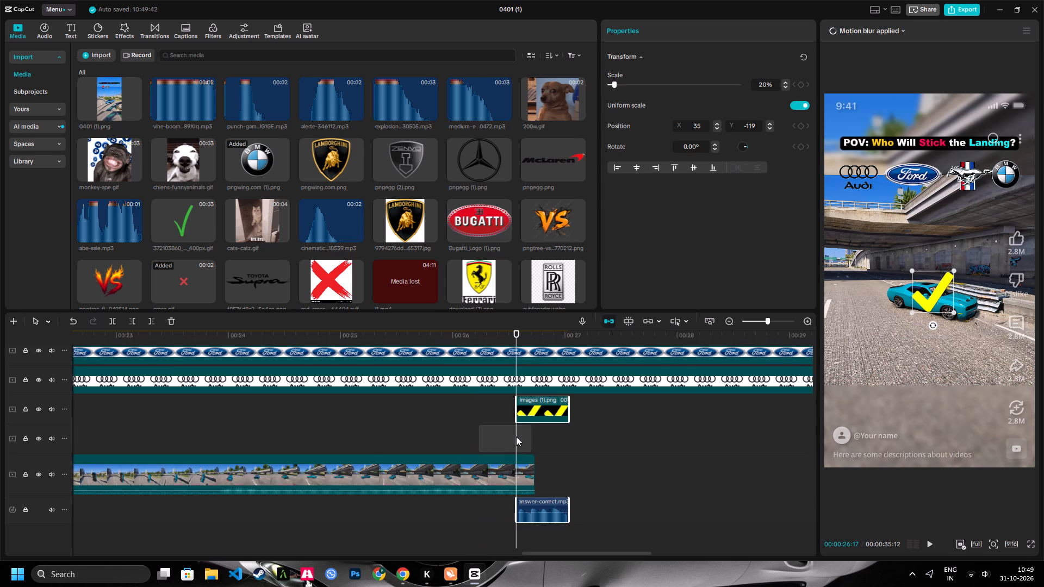
{"action": "left_click_drag", "start_coordinate": [516, 436], "coordinate": [505, 449]}
{"action": "left_click_drag", "start_coordinate": [516, 438], "coordinate": [520, 445]}
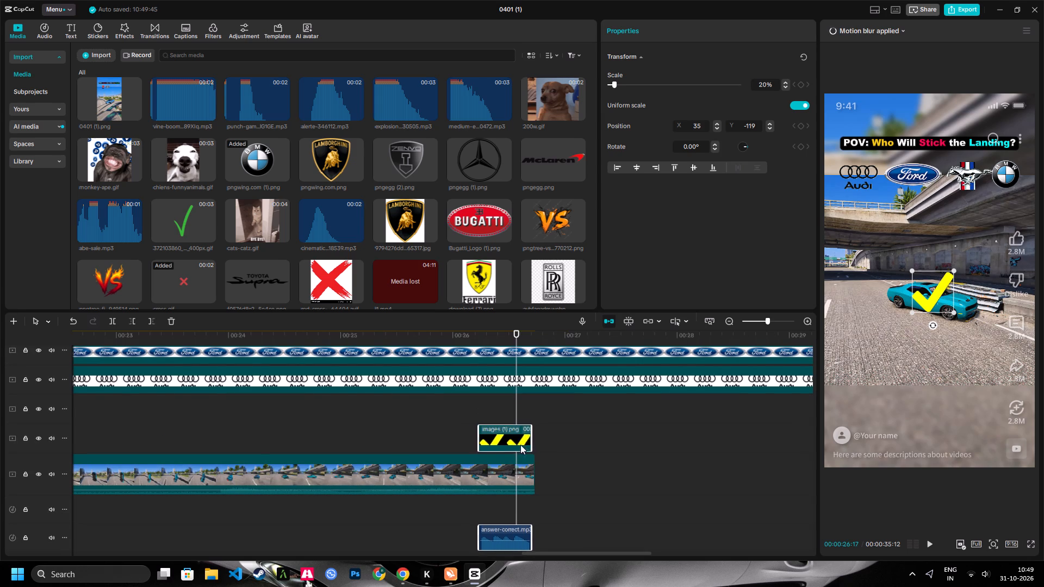
{"action": "left_click_drag", "start_coordinate": [520, 445], "coordinate": [525, 443]}
Trim the title, Clear II effect and four logo overlays to end with the footage at 00:00:26:22.
{"action": "left_click", "coordinate": [533, 343]}
{"action": "key", "text": "shift+z"}
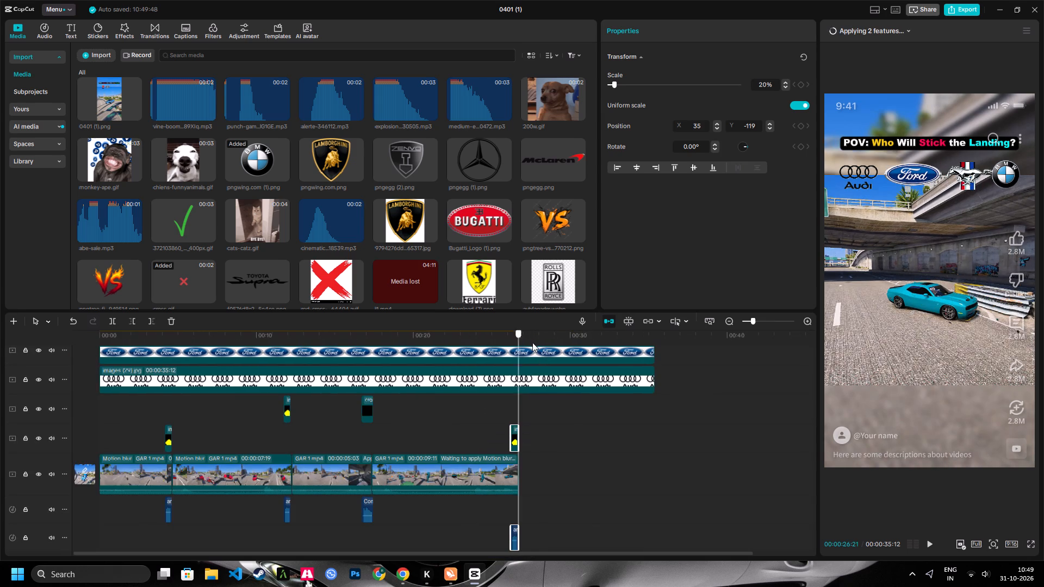
{"action": "left_click", "coordinate": [520, 330]}
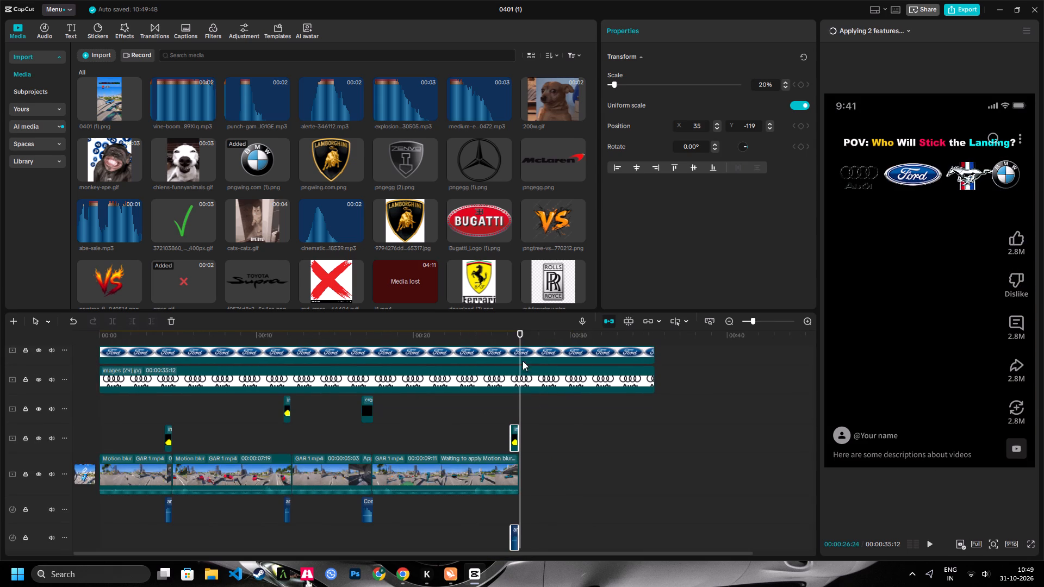
{"action": "key", "text": "Left"}
{"action": "key", "text": "Left"}
{"action": "left_click_drag", "start_coordinate": [551, 447], "coordinate": [501, 159]}
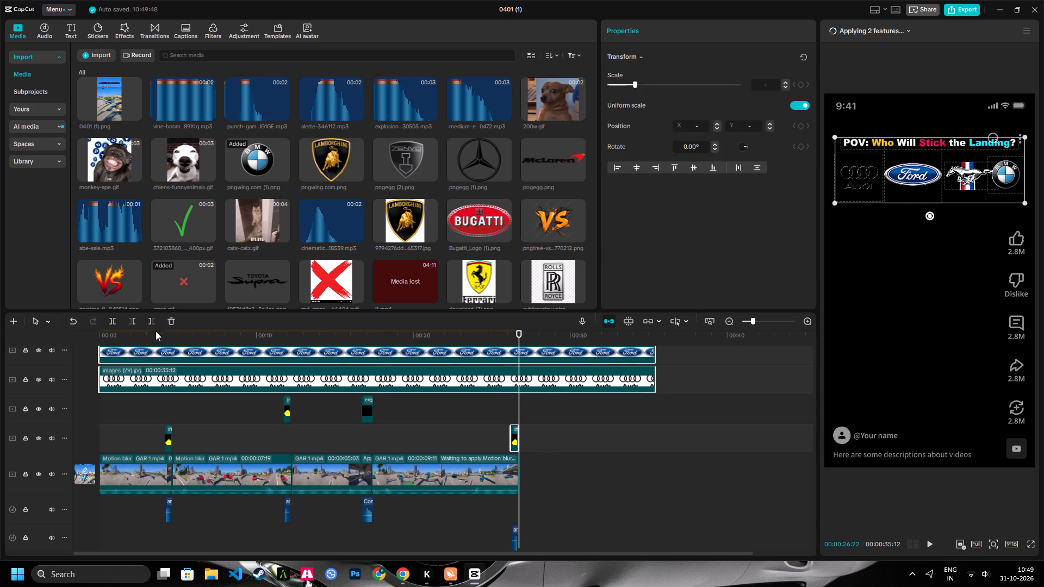
{"action": "left_click", "coordinate": [155, 320]}
{"action": "scroll", "coordinate": [505, 383], "scroll_direction": "up", "scroll_amount": 8}
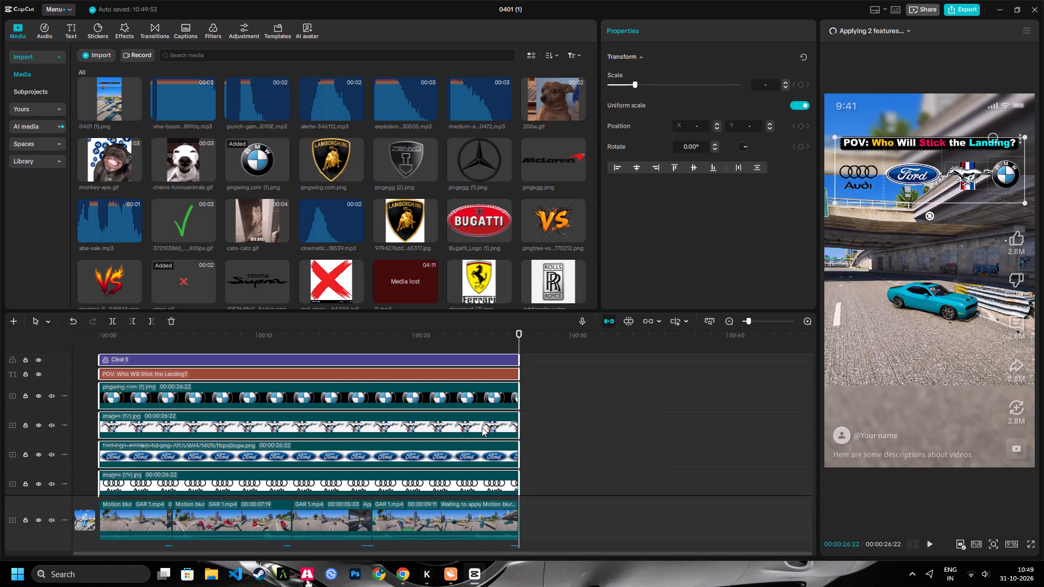
Delete the Ford, Mustang, BMW and Audi logo overlays from the timeline.
{"action": "key", "text": "shift+z"}
{"action": "scroll", "coordinate": [487, 437], "scroll_direction": "down", "scroll_amount": 3}
{"action": "scroll", "coordinate": [500, 429], "scroll_direction": "up", "scroll_amount": 1}
{"action": "left_click", "coordinate": [506, 424]}
{"action": "key", "text": "Delete"}
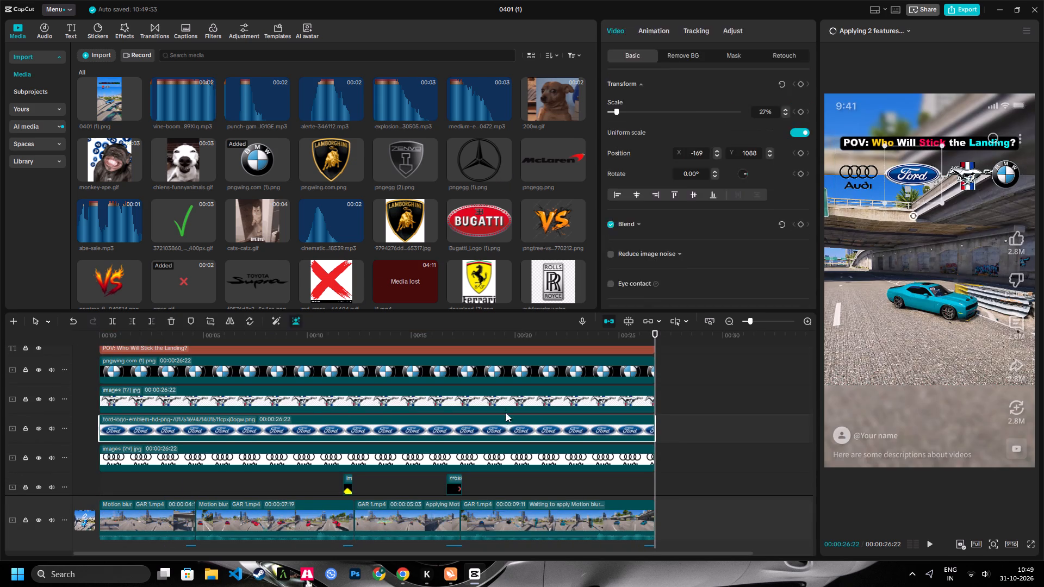
{"action": "left_click", "coordinate": [500, 391]}
{"action": "key", "text": "Delete"}
{"action": "left_click", "coordinate": [488, 365]}
{"action": "key", "text": "Delete"}
{"action": "left_click", "coordinate": [485, 392]}
{"action": "left_click", "coordinate": [496, 373]}
{"action": "key", "text": "Delete"}
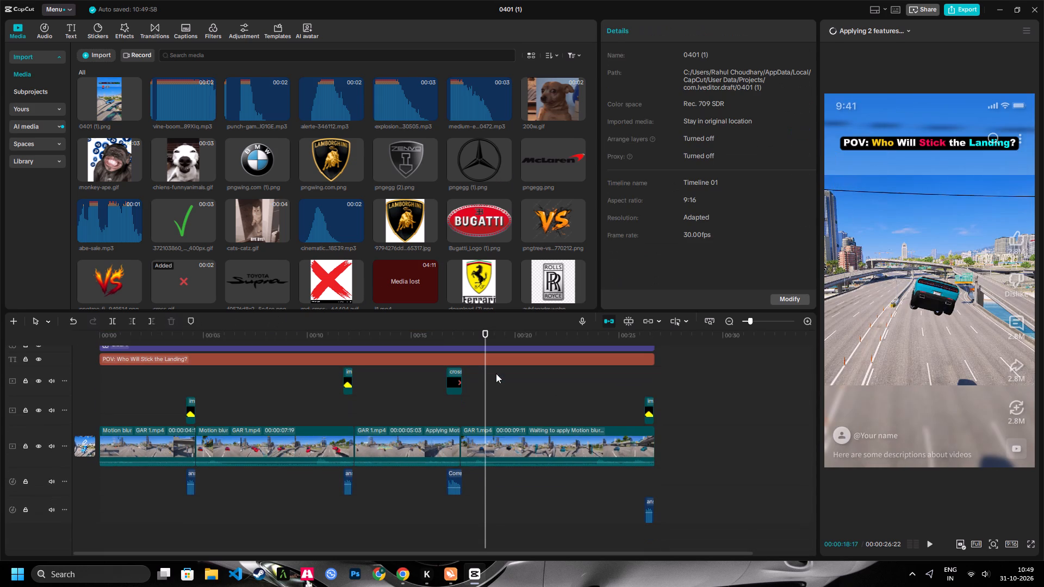
Delete the project's current cover.
{"action": "left_click_drag", "start_coordinate": [439, 336], "coordinate": [0, 372]}
{"action": "key", "text": "space"}
{"action": "key", "text": "space"}
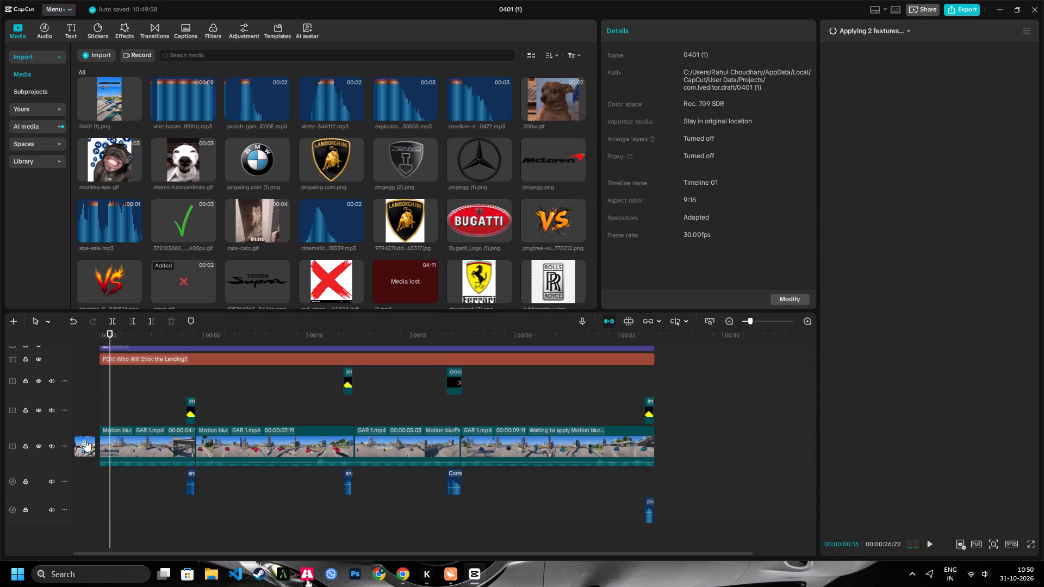
{"action": "left_click", "coordinate": [94, 434]}
{"action": "left_click", "coordinate": [482, 319]}
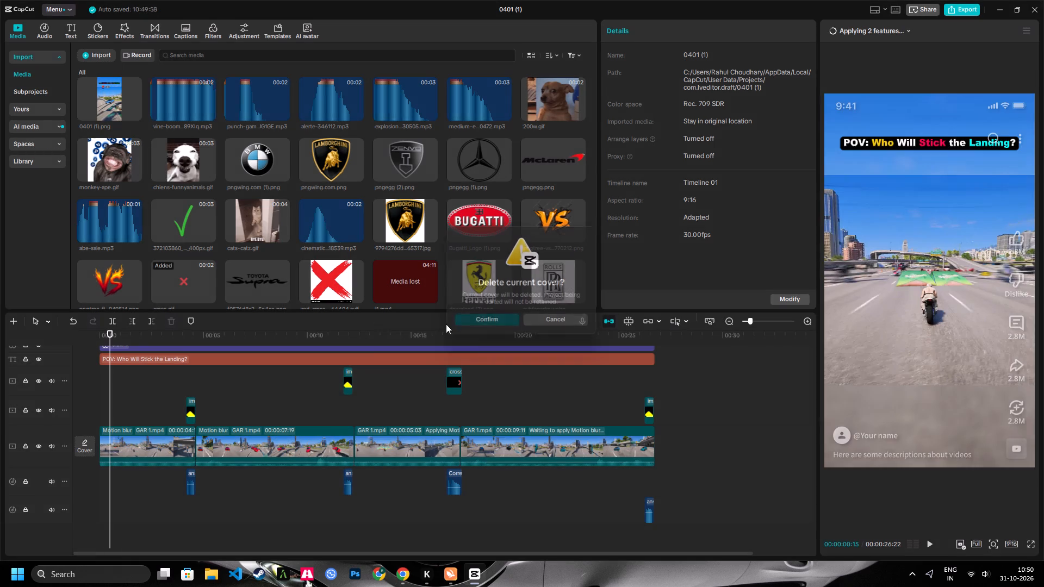
Add the motocross rider image as an overlay at the timeline start and extend it to 00:00:27:02.
{"action": "scroll", "coordinate": [271, 205], "scroll_direction": "down", "scroll_amount": 2}
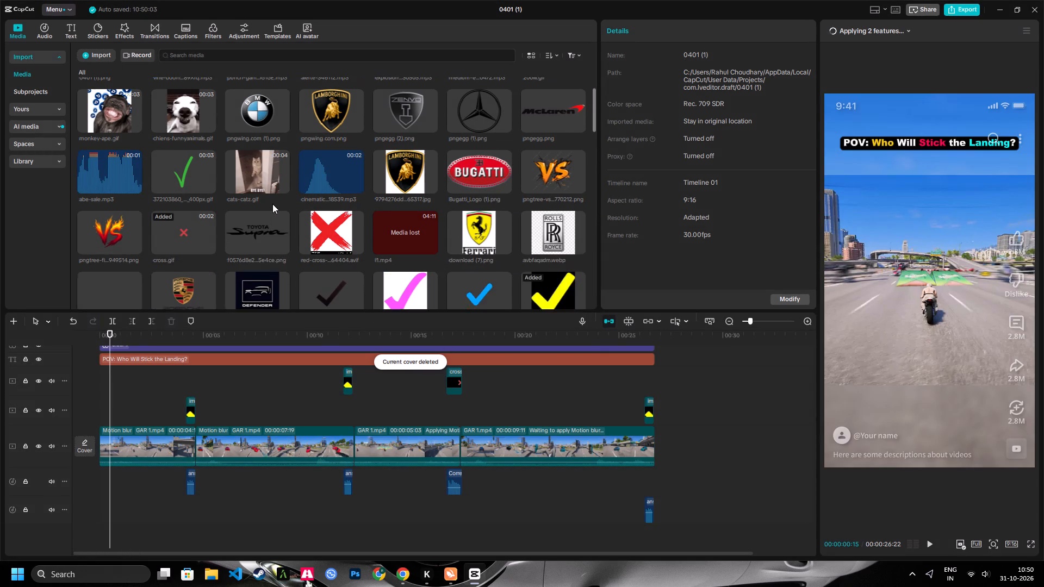
{"action": "scroll", "coordinate": [273, 204], "scroll_direction": "down", "scroll_amount": 3}
{"action": "scroll", "coordinate": [325, 192], "scroll_direction": "down", "scroll_amount": 3}
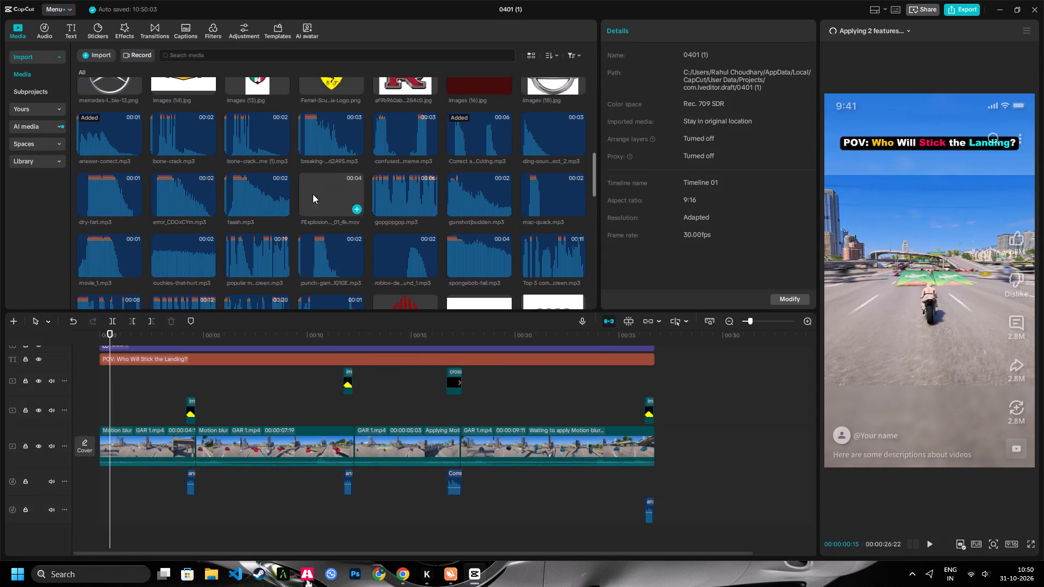
{"action": "scroll", "coordinate": [313, 195], "scroll_direction": "down", "scroll_amount": 10}
{"action": "left_click_drag", "start_coordinate": [109, 186], "coordinate": [69, 341]}
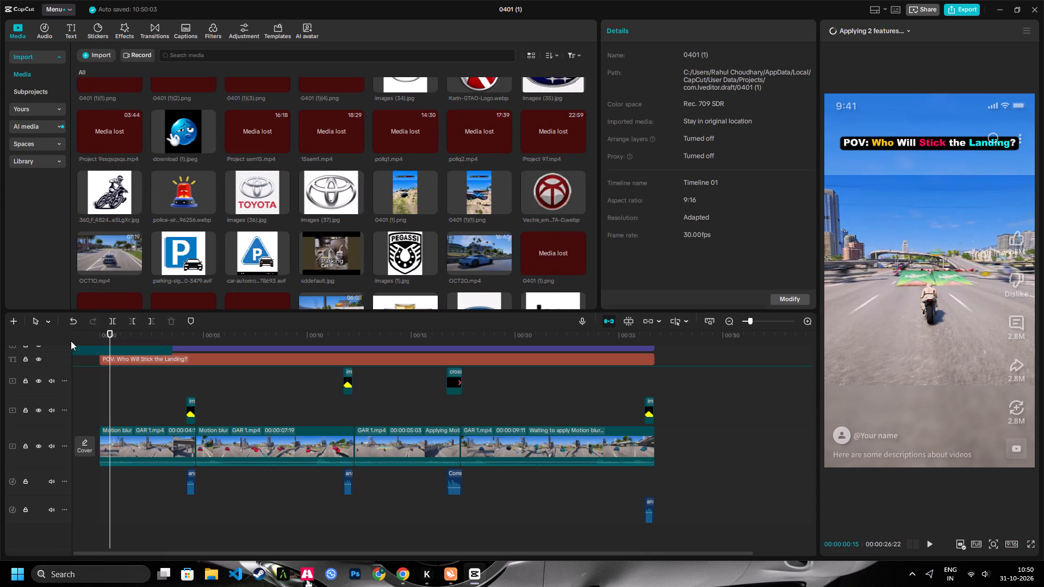
{"action": "left_click_drag", "start_coordinate": [206, 373], "coordinate": [308, 376]}
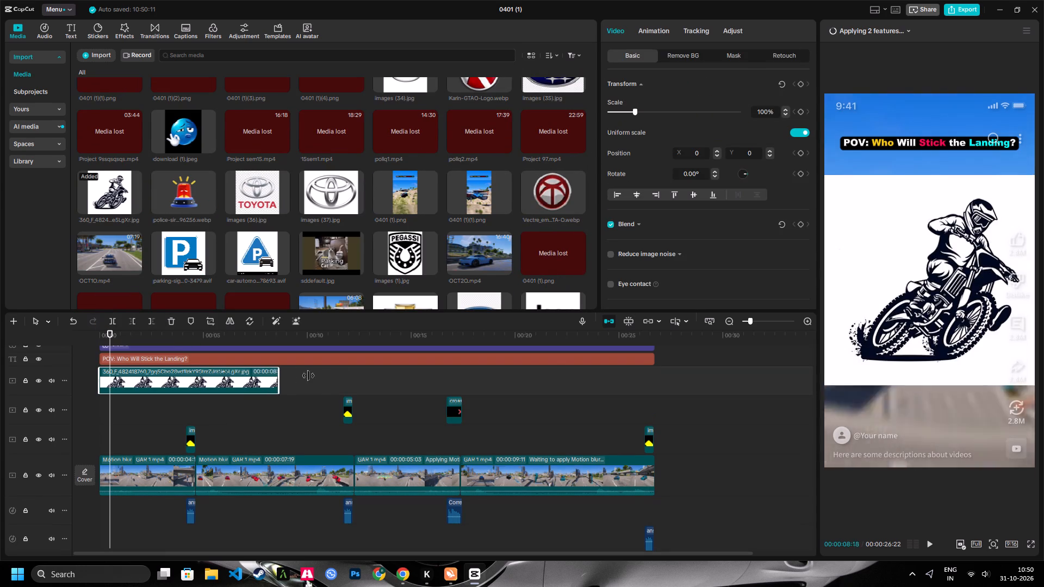
{"action": "left_click_drag", "start_coordinate": [308, 376], "coordinate": [560, 361]}
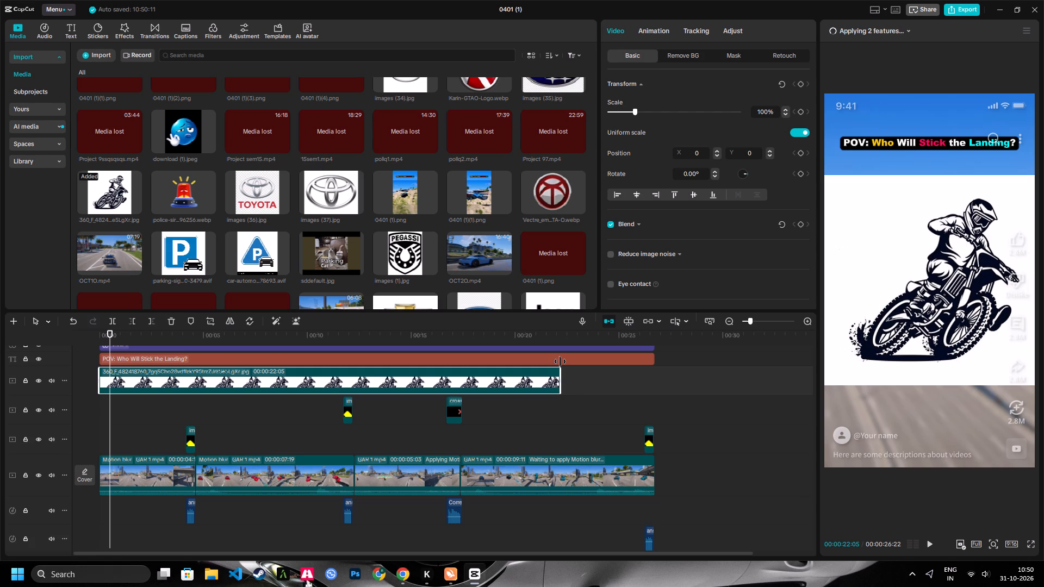
{"action": "left_click_drag", "start_coordinate": [560, 361], "coordinate": [657, 366]}
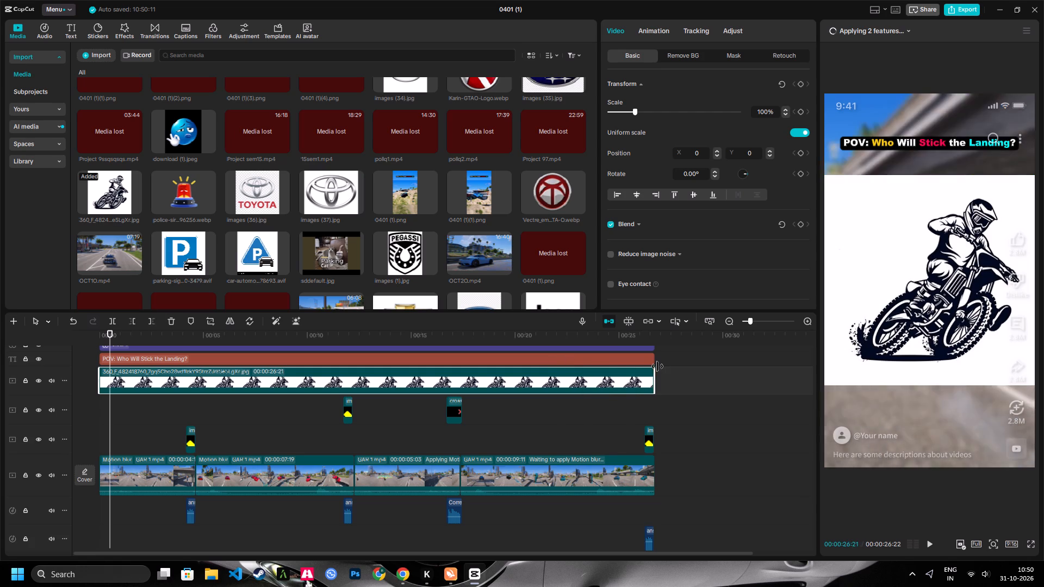
{"action": "left_click_drag", "start_coordinate": [657, 366], "coordinate": [662, 366]}
Remove the rider image's background, scale it to about 22% and place it below the title's left end at about X -625, Y 1080.
{"action": "left_click", "coordinate": [296, 319]}
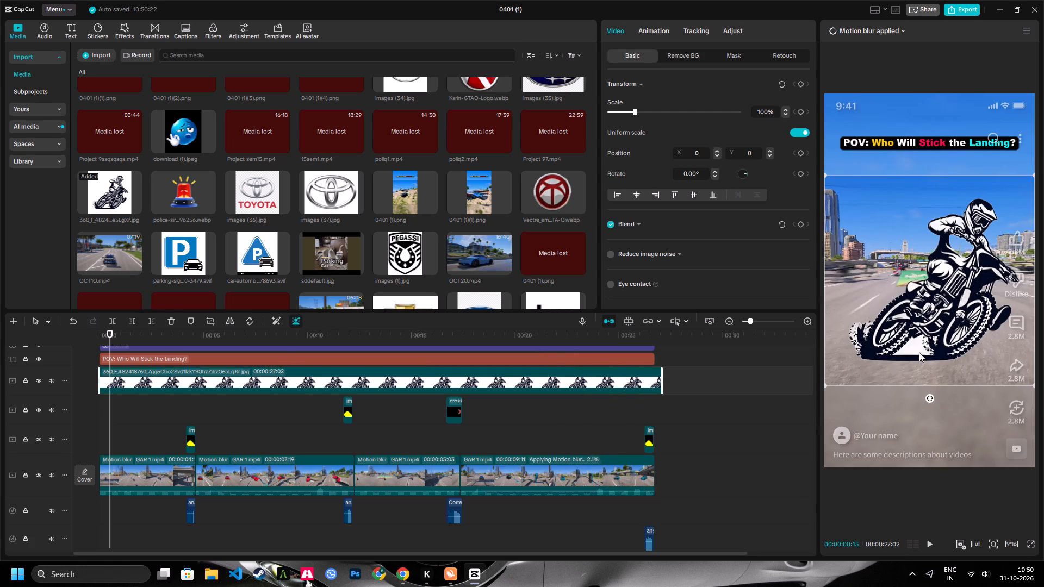
{"action": "left_click_drag", "start_coordinate": [1033, 384], "coordinate": [956, 281]}
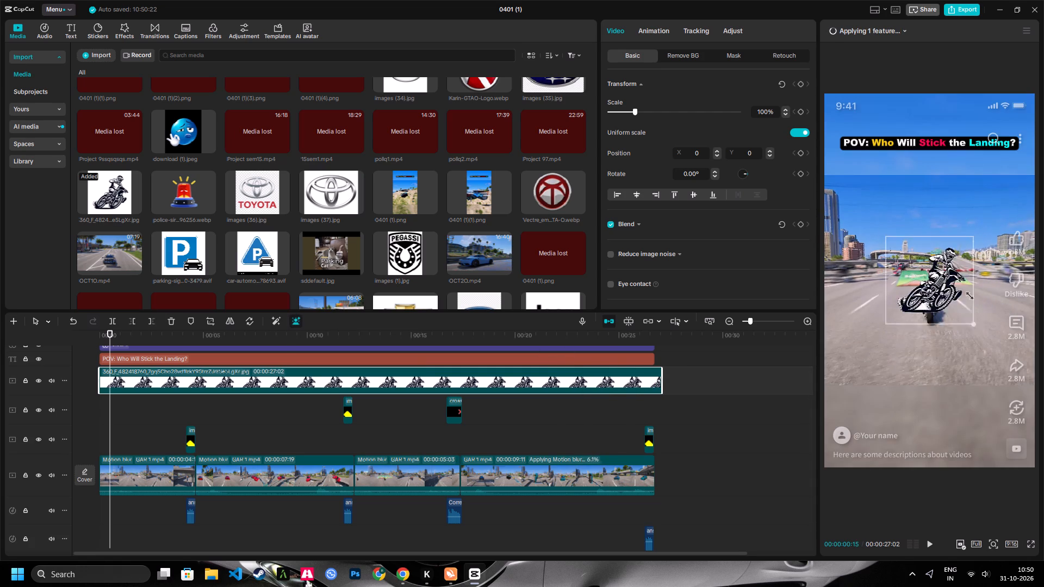
{"action": "left_click_drag", "start_coordinate": [956, 281], "coordinate": [942, 266]}
{"action": "left_click_drag", "start_coordinate": [938, 282], "coordinate": [877, 177]}
Duplicate the rider overlay and place the copy in the same row at about X 251, Y 1100.
{"action": "key", "text": "ctrl+c"}
{"action": "key", "text": "ctrl+v"}
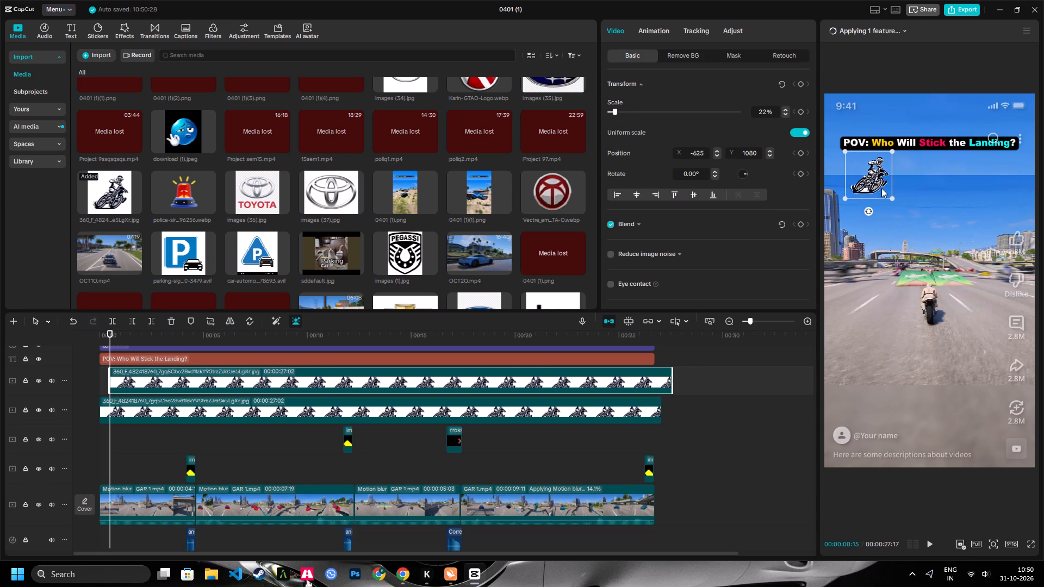
{"action": "left_click_drag", "start_coordinate": [867, 180], "coordinate": [936, 179]}
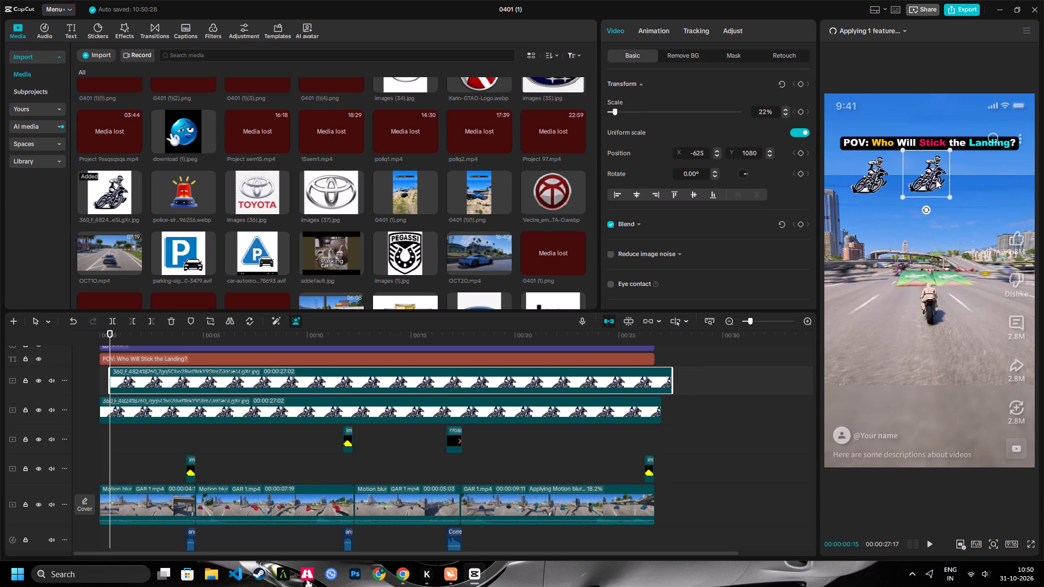
{"action": "left_click_drag", "start_coordinate": [936, 179], "coordinate": [953, 179]}
Add the Ford logo image as an overlay at the timeline start and extend it to 00:00:27:19.
{"action": "scroll", "coordinate": [282, 258], "scroll_direction": "down", "scroll_amount": 10}
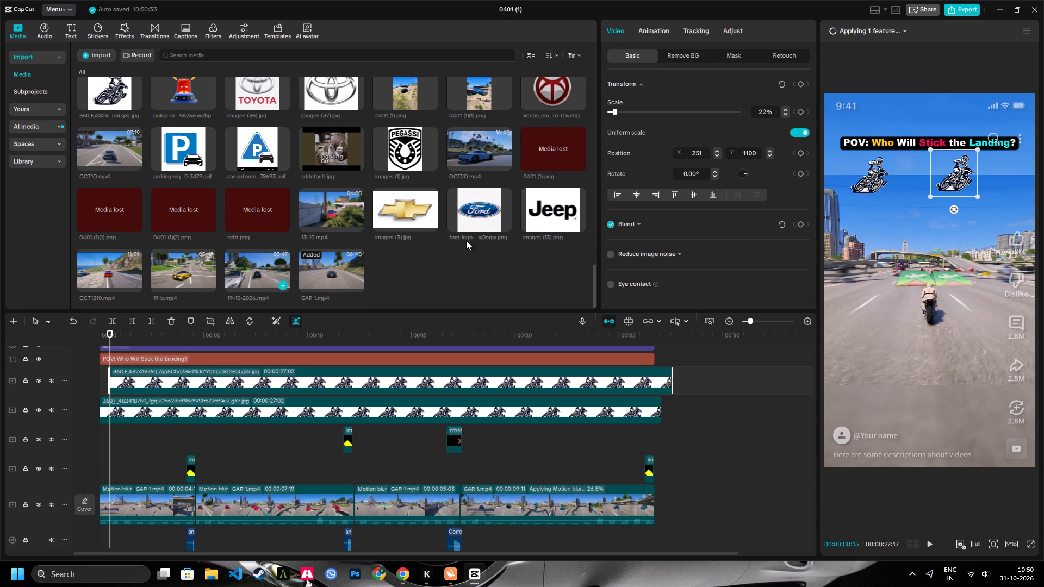
{"action": "left_click", "coordinate": [498, 211]}
{"action": "left_click_drag", "start_coordinate": [486, 209], "coordinate": [72, 351]}
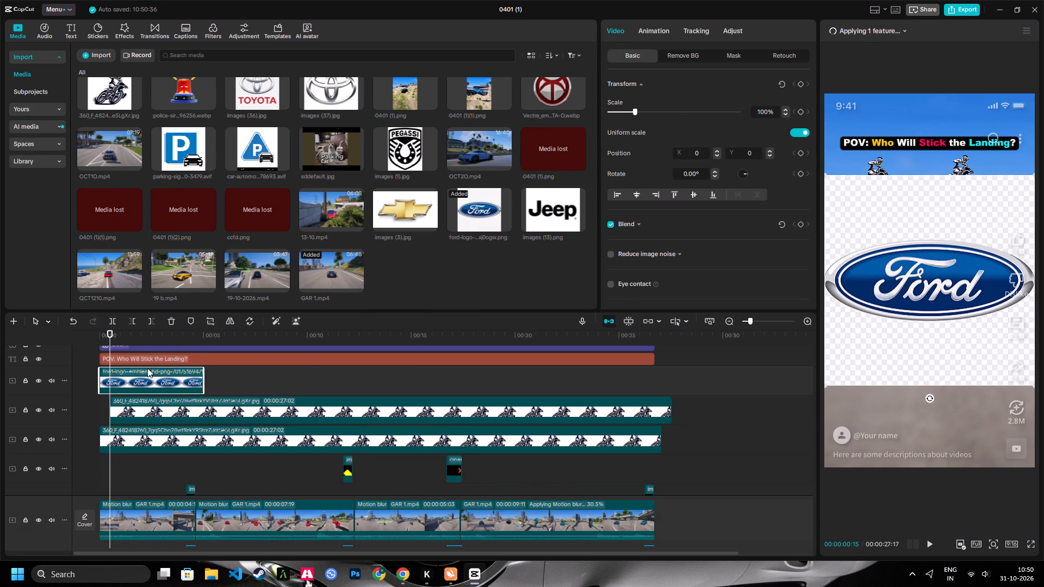
{"action": "left_click", "coordinate": [207, 373]}
{"action": "left_click", "coordinate": [196, 381]}
{"action": "left_click_drag", "start_coordinate": [206, 372], "coordinate": [207, 372]}
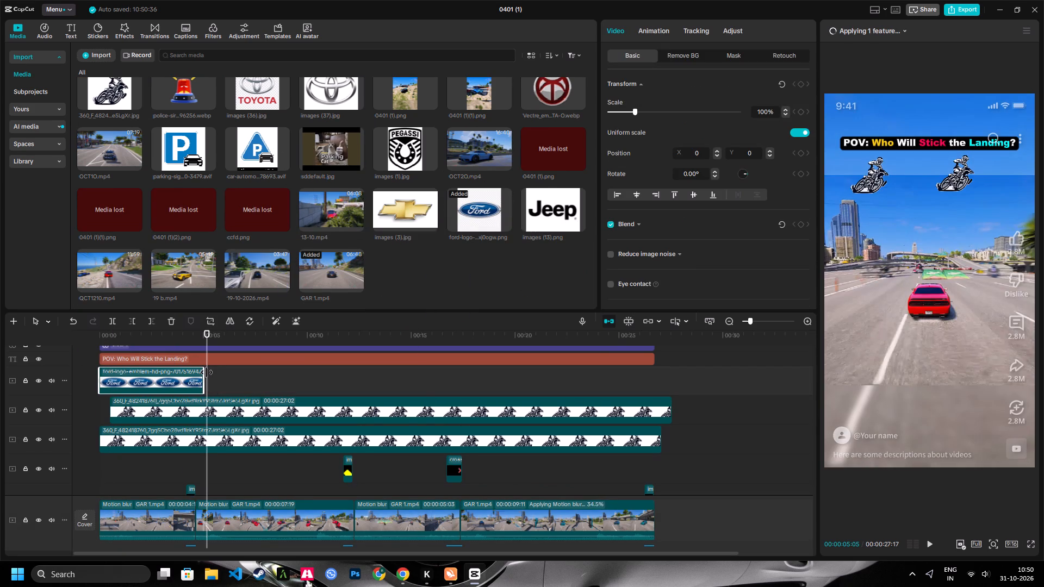
{"action": "left_click_drag", "start_coordinate": [207, 372], "coordinate": [674, 378]}
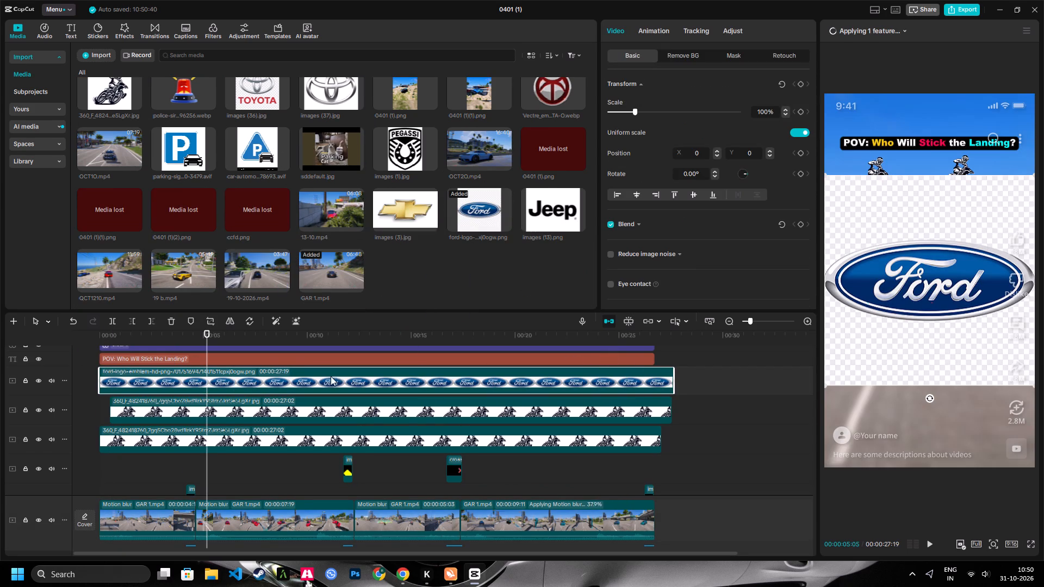
Move the duplicated rider overlay clip back to the start of the timeline.
{"action": "left_click", "coordinate": [243, 405]}
{"action": "left_click_drag", "start_coordinate": [256, 407], "coordinate": [196, 413]}
Remove the Ford logo's background, scale it to about 27% and place it between the two riders at about X -181, Y 1052.
{"action": "left_click", "coordinate": [225, 380]}
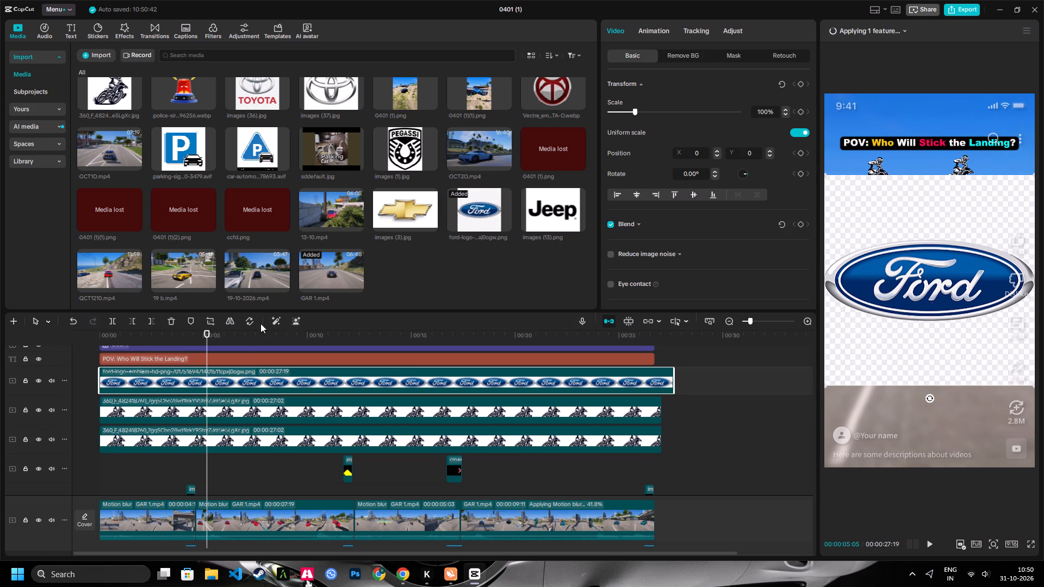
{"action": "left_click", "coordinate": [297, 320]}
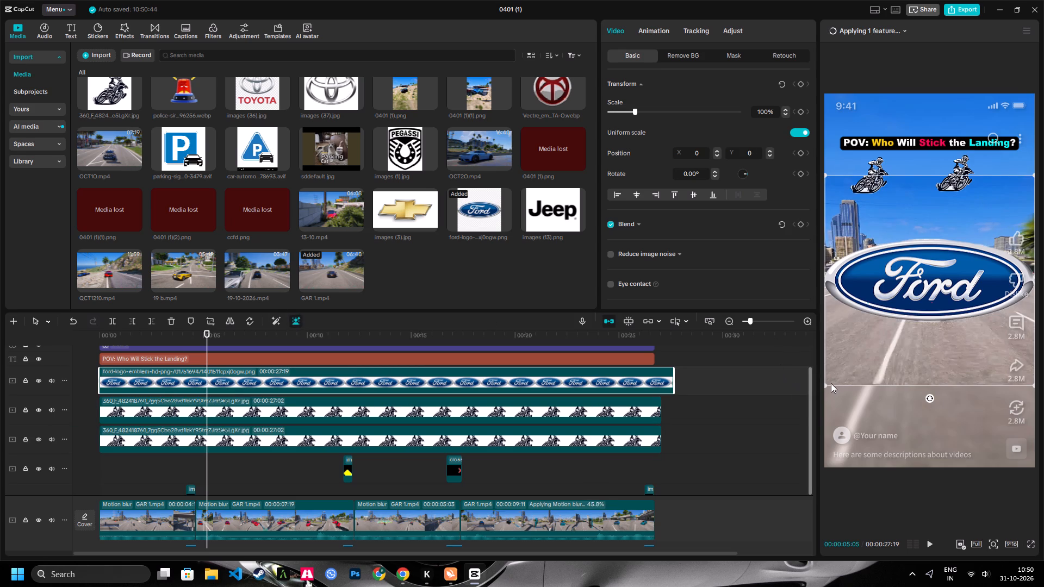
{"action": "left_click_drag", "start_coordinate": [828, 388], "coordinate": [930, 273]}
{"action": "left_click_drag", "start_coordinate": [944, 273], "coordinate": [937, 170]}
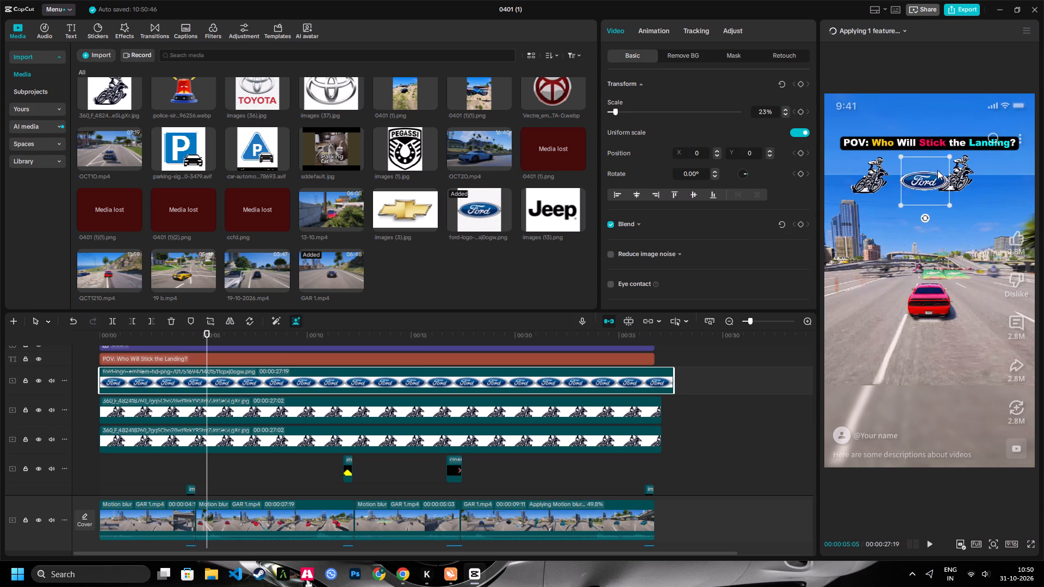
{"action": "left_click_drag", "start_coordinate": [937, 170], "coordinate": [928, 168]}
{"action": "left_click_drag", "start_coordinate": [939, 201], "coordinate": [944, 209]}
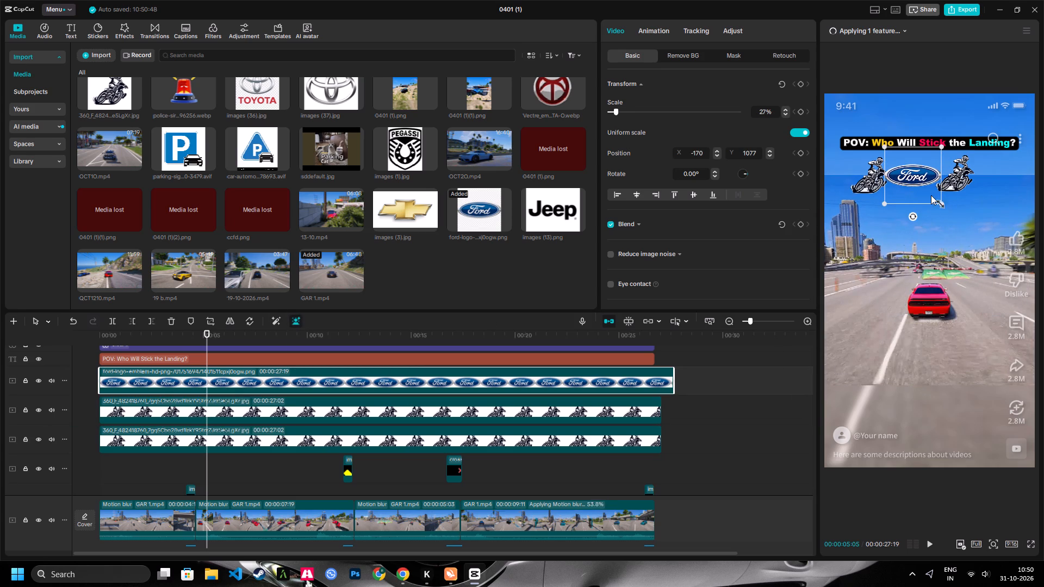
{"action": "left_click", "coordinate": [931, 195]}
{"action": "left_click", "coordinate": [936, 203]}
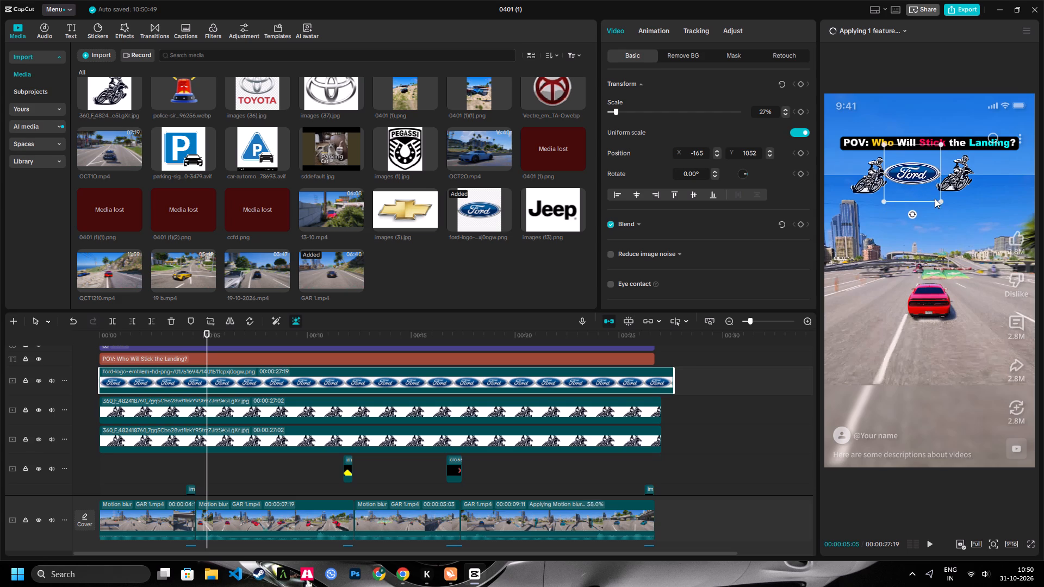
{"action": "left_click_drag", "start_coordinate": [934, 201], "coordinate": [934, 206]}
Duplicate the Ford logo overlay and place the copy in the same row, just after the second rider.
{"action": "key", "text": "ctrl+c"}
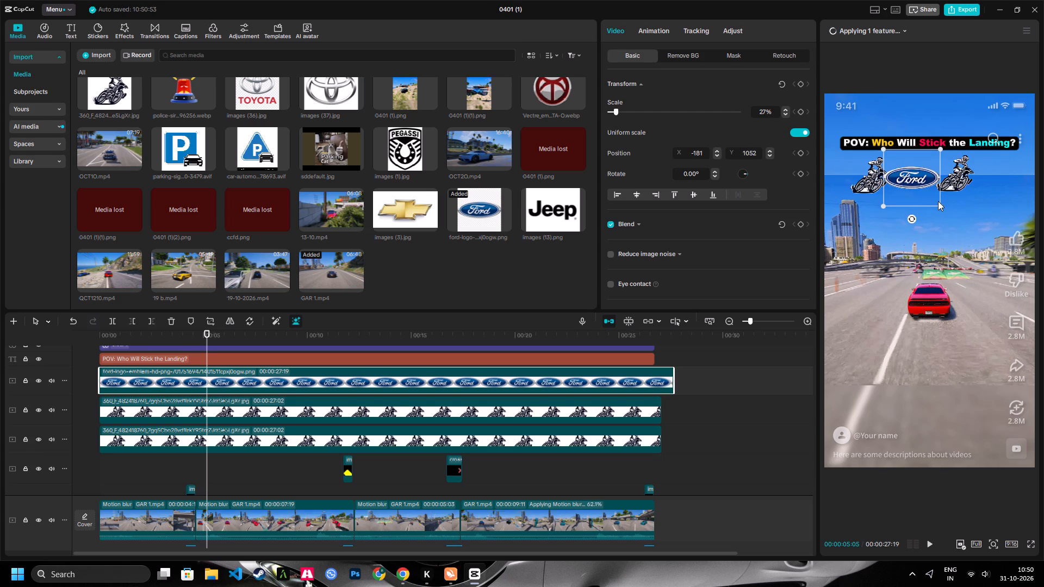
{"action": "key", "text": "ctrl+v"}
{"action": "left_click_drag", "start_coordinate": [911, 182], "coordinate": [1004, 180]}
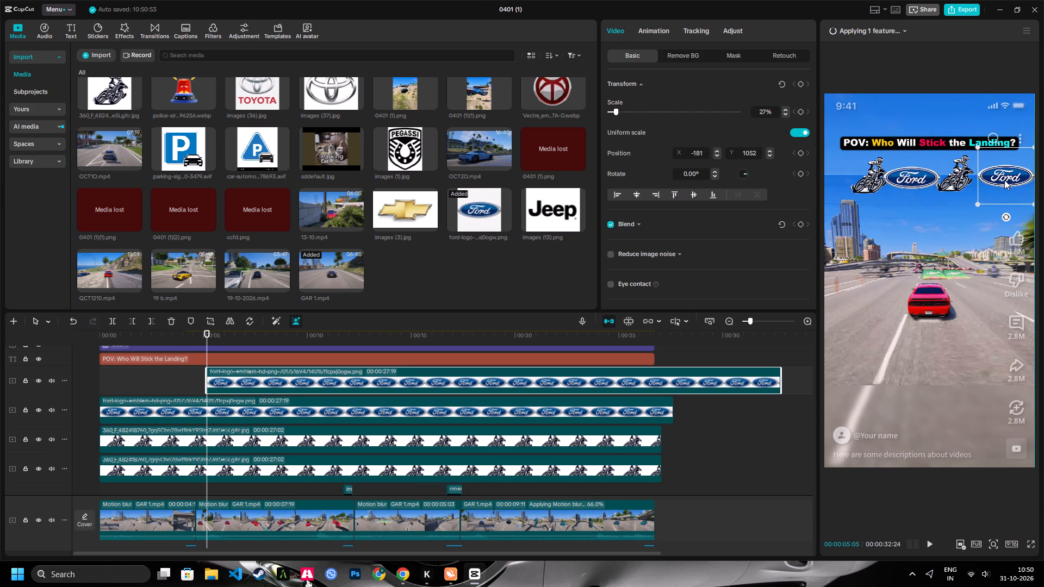
{"action": "left_click_drag", "start_coordinate": [1004, 180], "coordinate": [1004, 180]}
Select all four rider and Ford overlays, shift the row slightly, and shrink it so the Ford logos are about 24% and riders 20%.
{"action": "left_click_drag", "start_coordinate": [670, 463], "coordinate": [626, 377]}
{"action": "left_click_drag", "start_coordinate": [884, 178], "coordinate": [869, 182]}
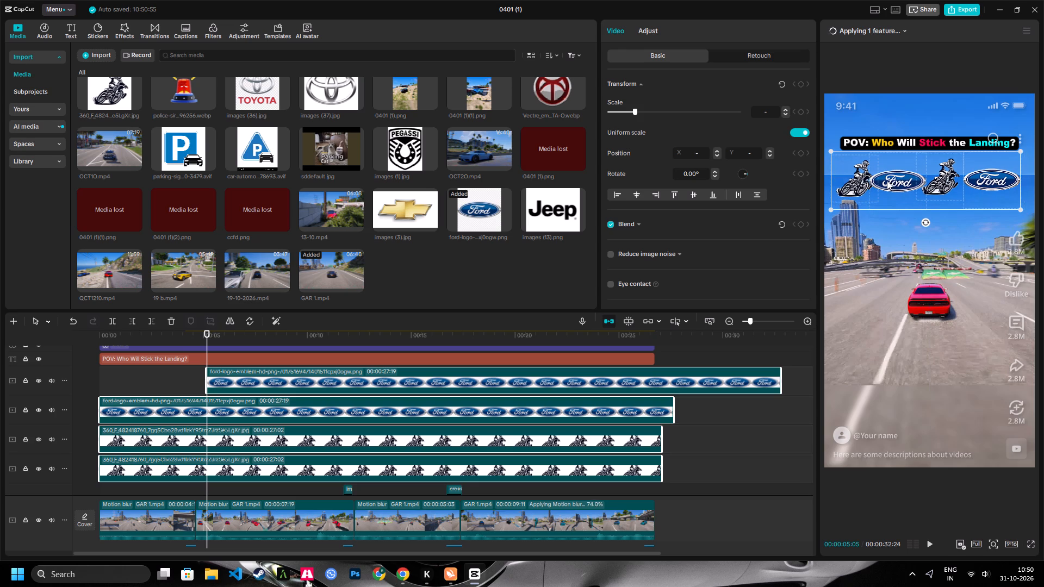
{"action": "left_click_drag", "start_coordinate": [1020, 208], "coordinate": [1008, 192]}
{"action": "left_click", "coordinate": [947, 180]}
{"action": "left_click", "coordinate": [616, 453]}
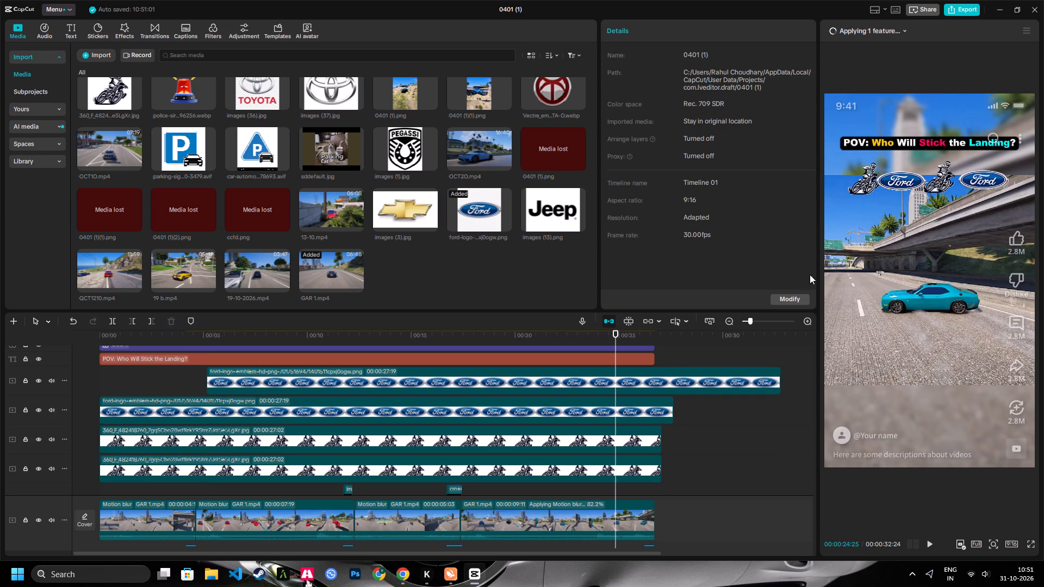
Space the logos evenly under the title, with Ford logos near X -290 and X 603 and the second rider near X 121.
{"action": "left_click", "coordinate": [864, 188]}
{"action": "left_click_drag", "start_coordinate": [866, 178], "coordinate": [854, 175]}
{"action": "left_click", "coordinate": [893, 173]}
{"action": "left_click", "coordinate": [899, 182]}
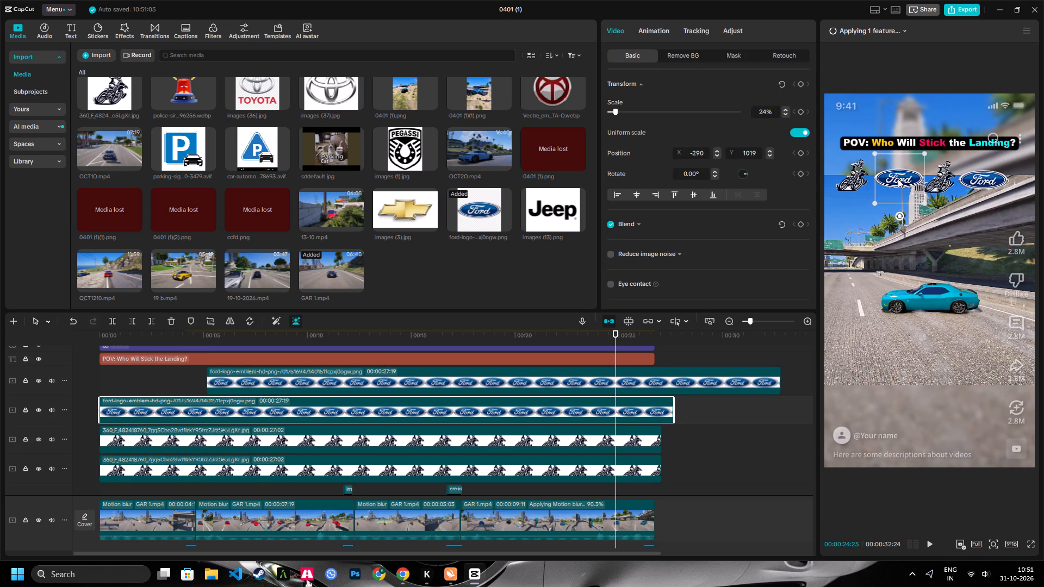
{"action": "left_click", "coordinate": [932, 178]}
{"action": "left_click", "coordinate": [940, 182]}
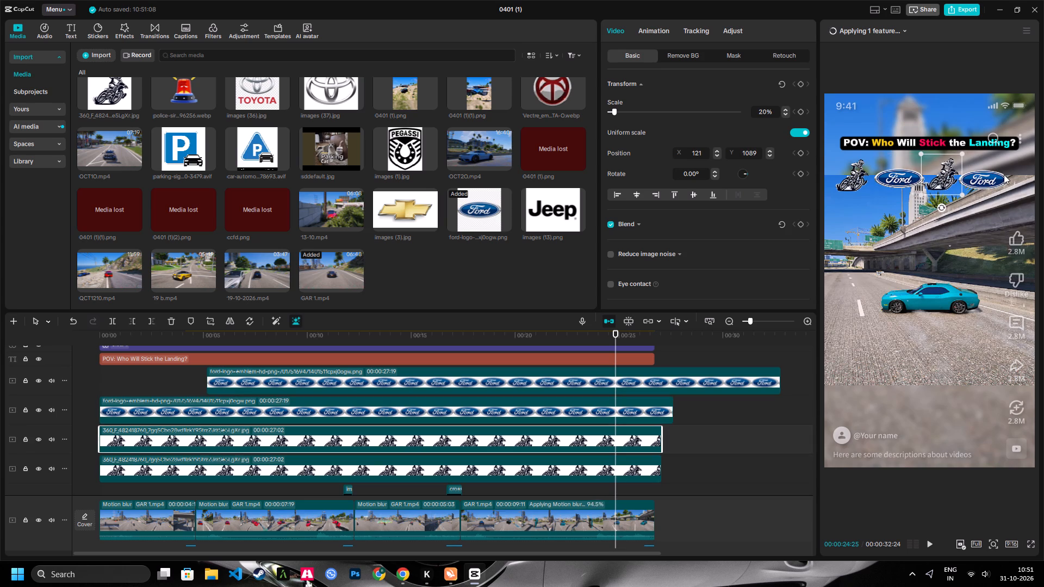
{"action": "left_click", "coordinate": [1004, 174]}
{"action": "left_click", "coordinate": [995, 180]}
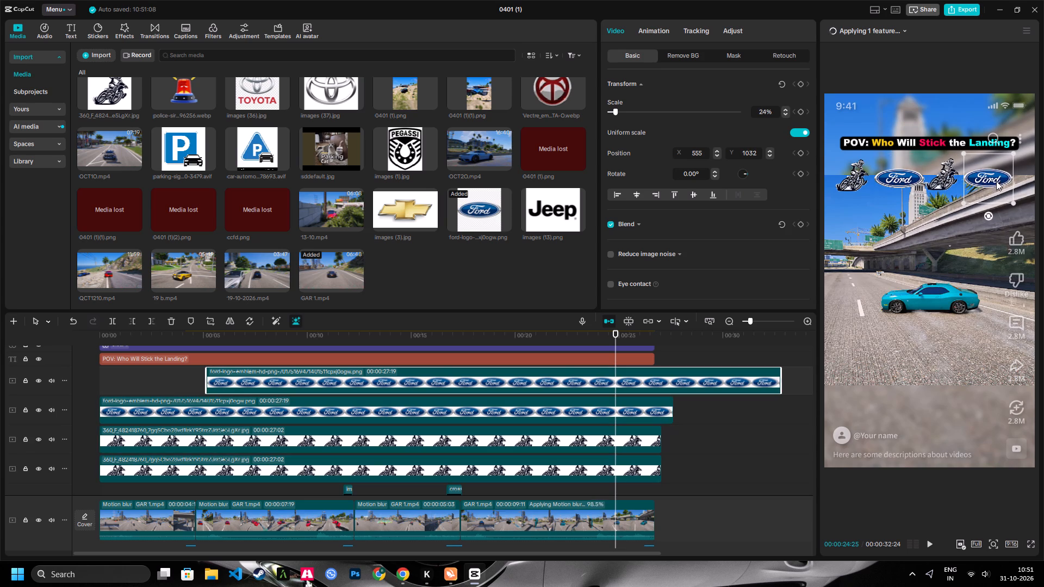
Trim the ends of all rider and Ford overlay clips to the end of the footage at 00:00:26:22.
{"action": "left_click_drag", "start_coordinate": [651, 327], "coordinate": [650, 333]}
{"action": "left_click_drag", "start_coordinate": [647, 335], "coordinate": [648, 341]}
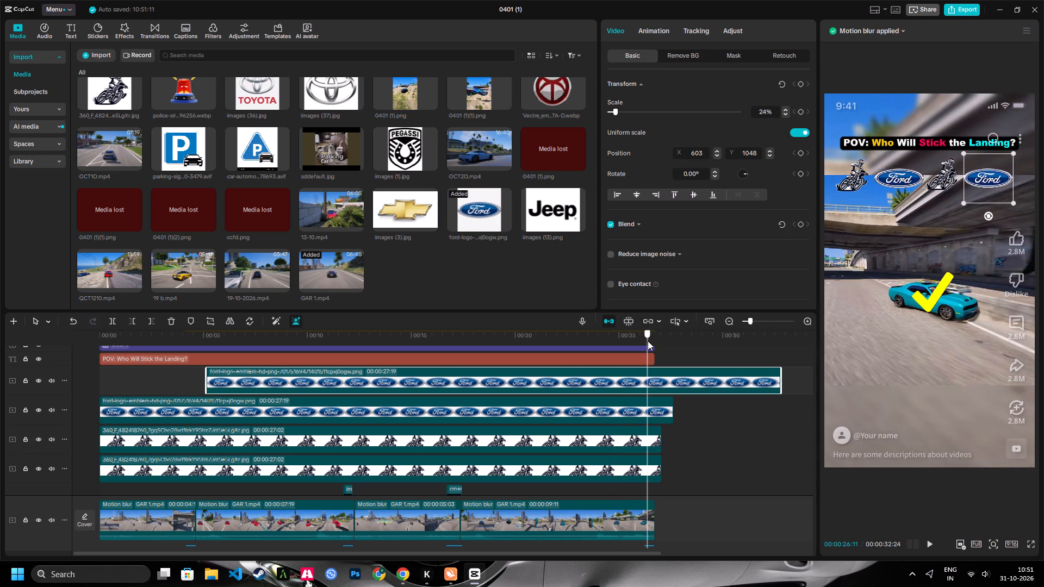
{"action": "left_click_drag", "start_coordinate": [648, 341], "coordinate": [655, 364]}
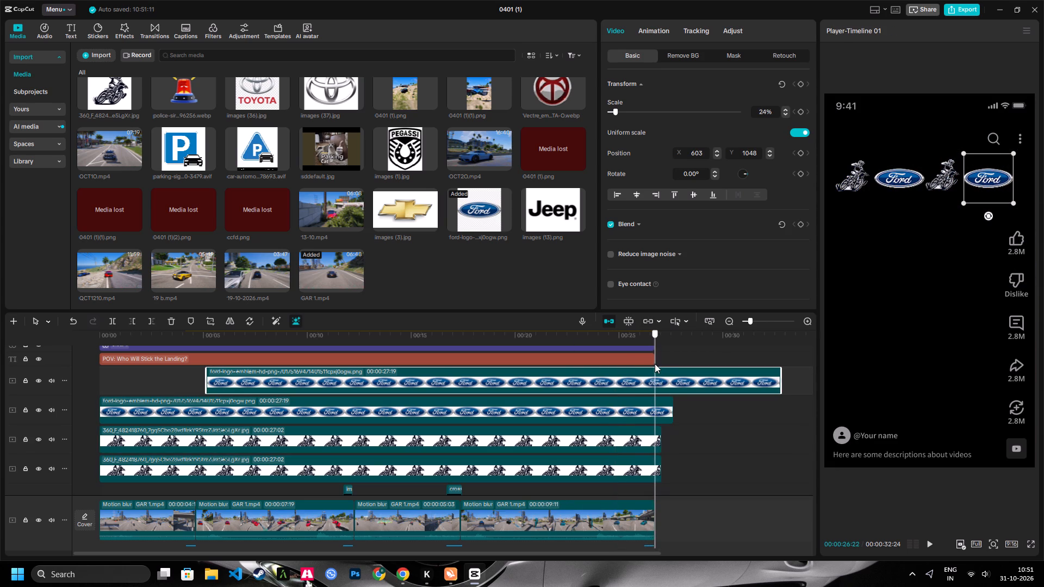
{"action": "left_click_drag", "start_coordinate": [655, 364], "coordinate": [655, 363]}
{"action": "left_click_drag", "start_coordinate": [757, 318], "coordinate": [766, 320]}
{"action": "scroll", "coordinate": [754, 358], "scroll_direction": "down", "scroll_amount": 4}
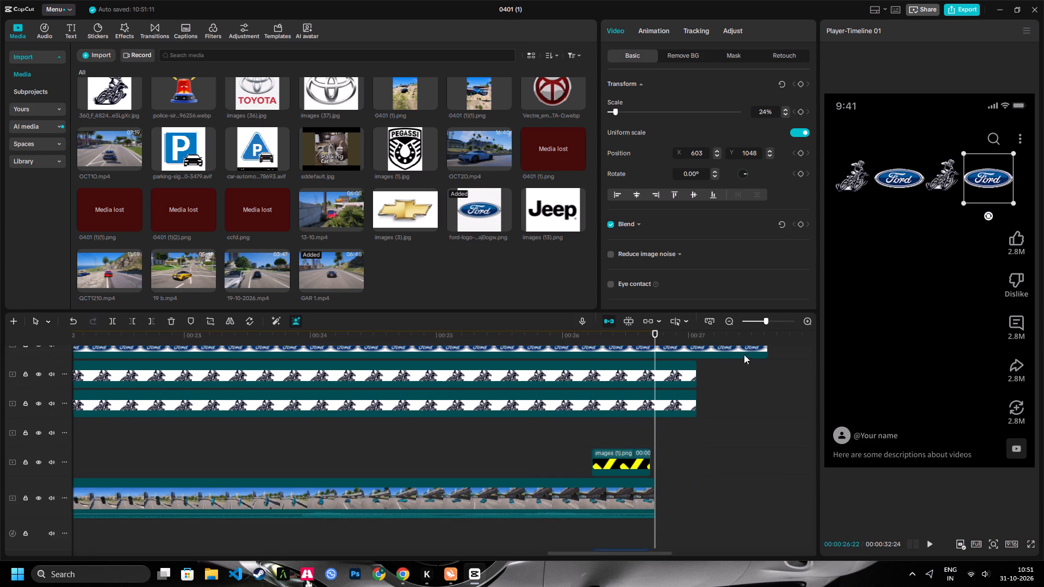
{"action": "scroll", "coordinate": [744, 354], "scroll_direction": "down", "scroll_amount": 5}
{"action": "left_click_drag", "start_coordinate": [734, 442], "coordinate": [594, 189]}
{"action": "double_click", "coordinate": [155, 325]}
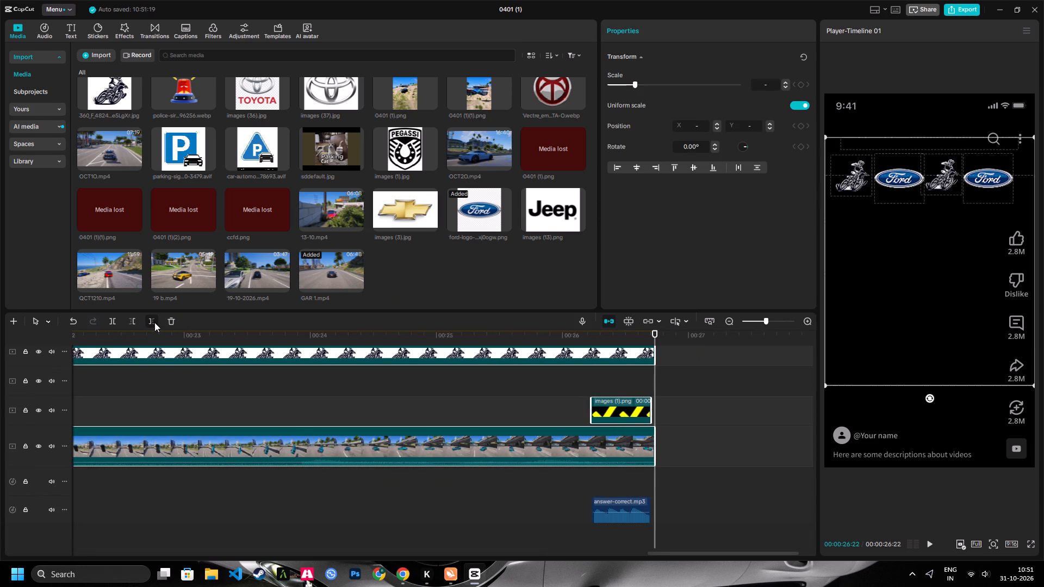
Extend the copied Ford logo clip back to the timeline start and preview the opening seconds of the video.
{"action": "key", "text": "shift+z"}
{"action": "key", "text": "space"}
{"action": "scroll", "coordinate": [408, 398], "scroll_direction": "up", "scroll_amount": 15}
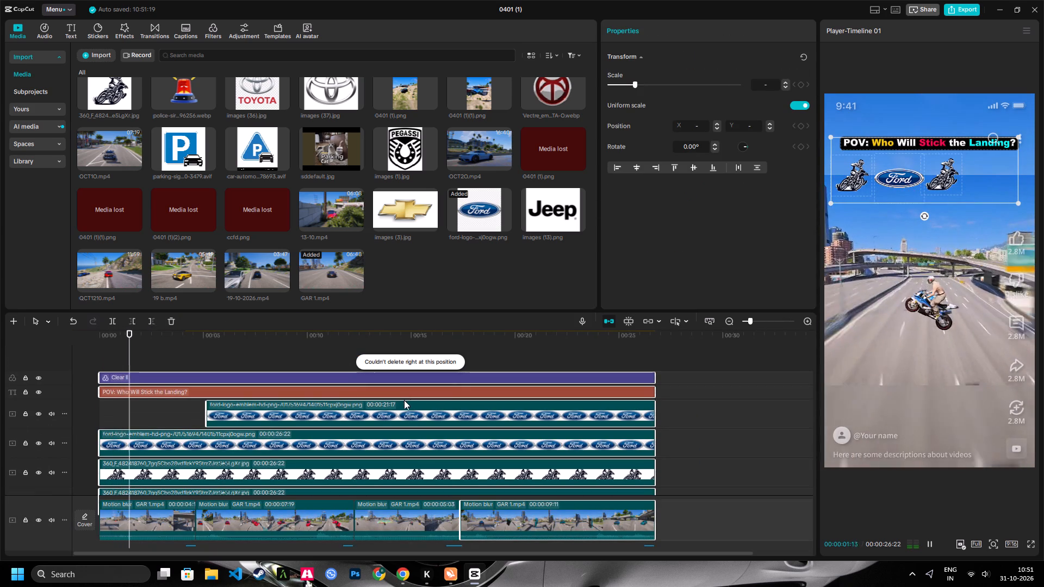
{"action": "key", "text": "space"}
{"action": "left_click", "coordinate": [197, 413]}
{"action": "left_click", "coordinate": [217, 415]}
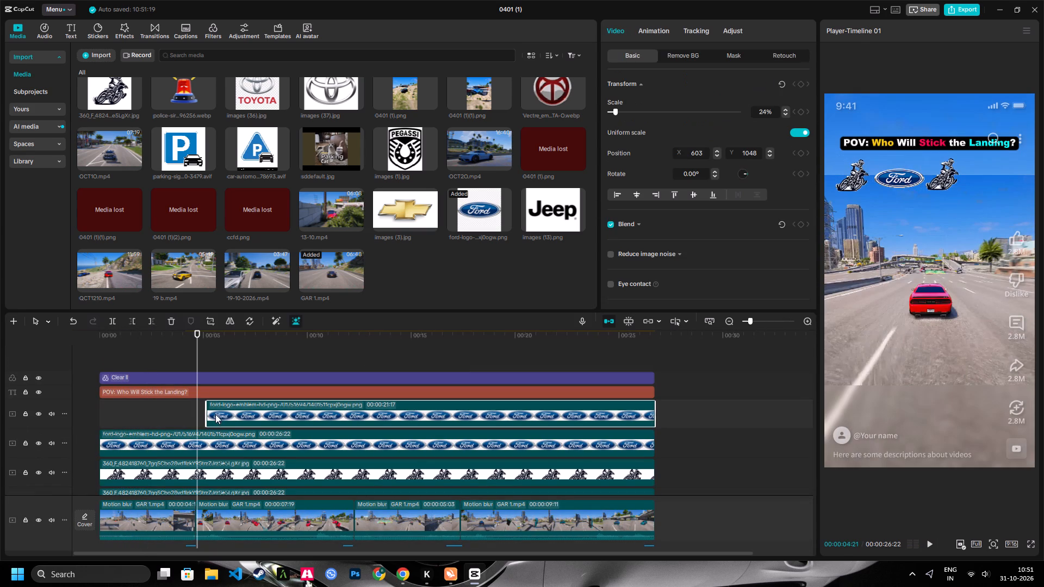
{"action": "left_click_drag", "start_coordinate": [207, 403], "coordinate": [0, 399]}
{"action": "left_click_drag", "start_coordinate": [107, 334], "coordinate": [47, 342]}
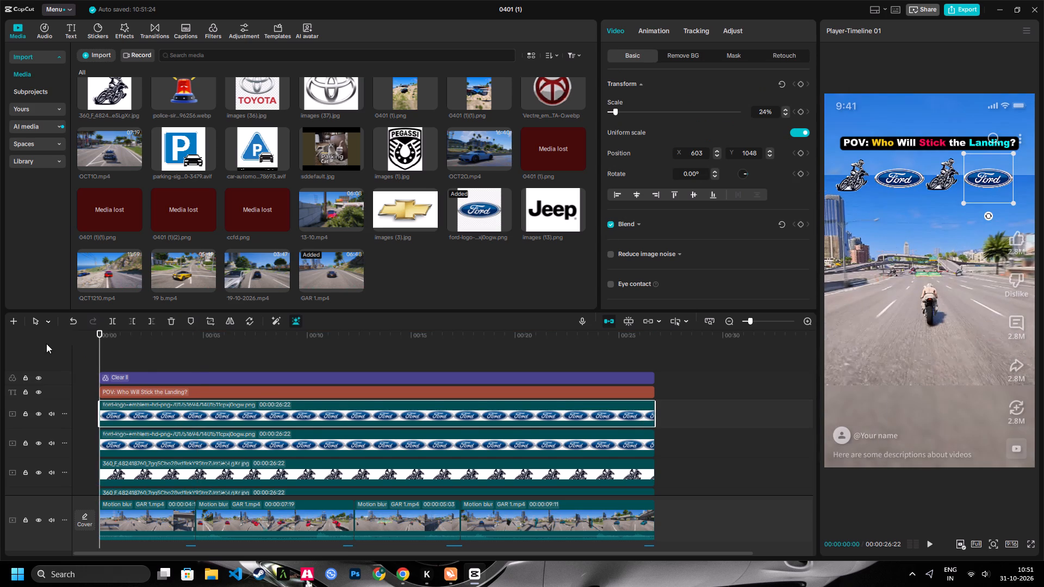
{"action": "scroll", "coordinate": [171, 370], "scroll_direction": "down", "scroll_amount": 5}
{"action": "key", "text": "space"}
{"action": "scroll", "coordinate": [321, 340], "scroll_direction": "down", "scroll_amount": 5}
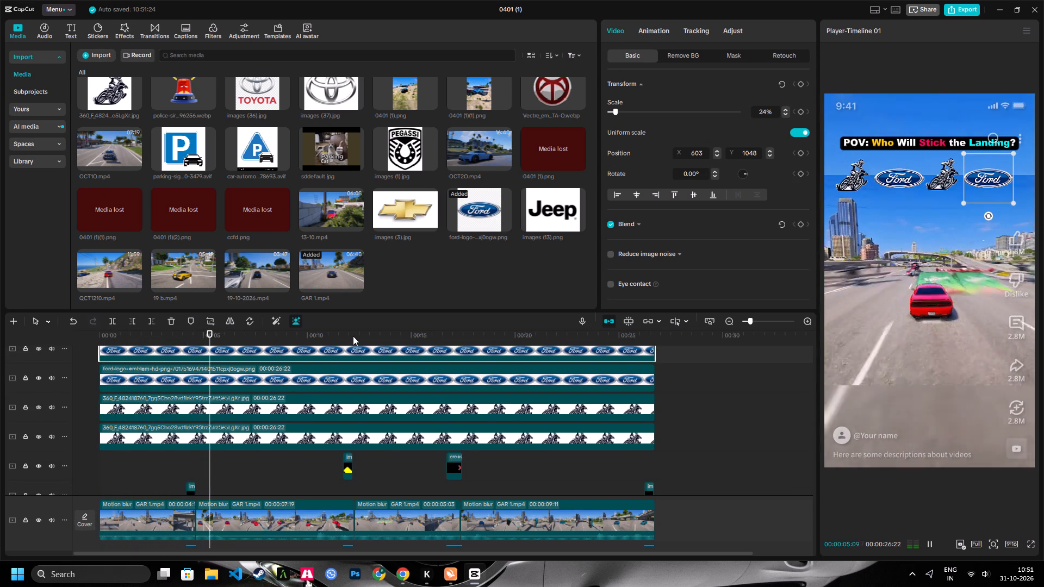
{"action": "key", "text": "space"}
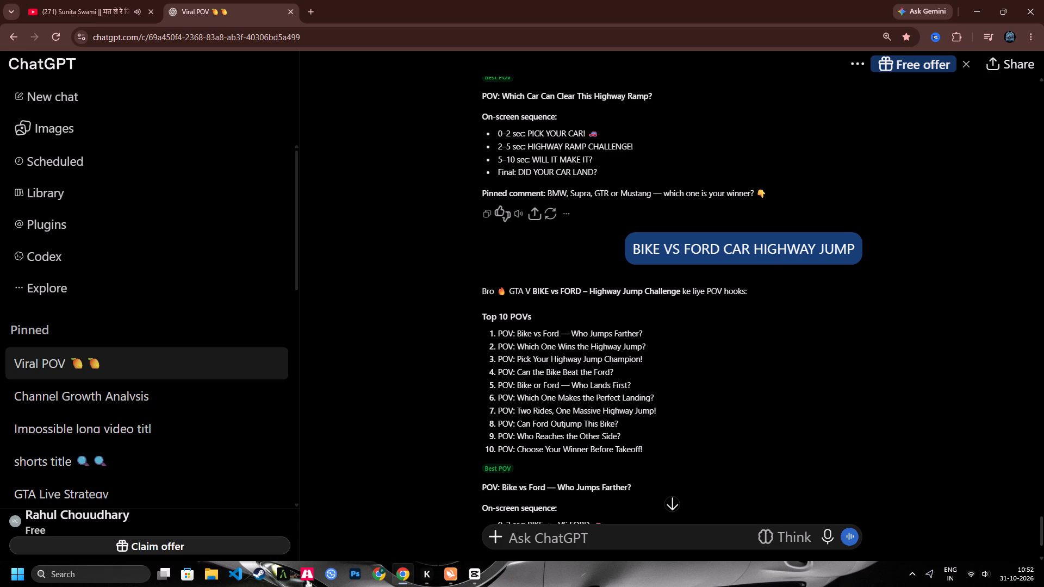
Copy the hook "Bike or Ford — Who Lands First?" and replace the title wording after "POV:" with it in CapCut.
{"action": "left_click_drag", "start_coordinate": [518, 386], "coordinate": [670, 385]}
{"action": "key", "text": "ctrl+c"}
{"action": "key", "text": "ctrl+c"}
{"action": "left_click", "coordinate": [968, 7]}
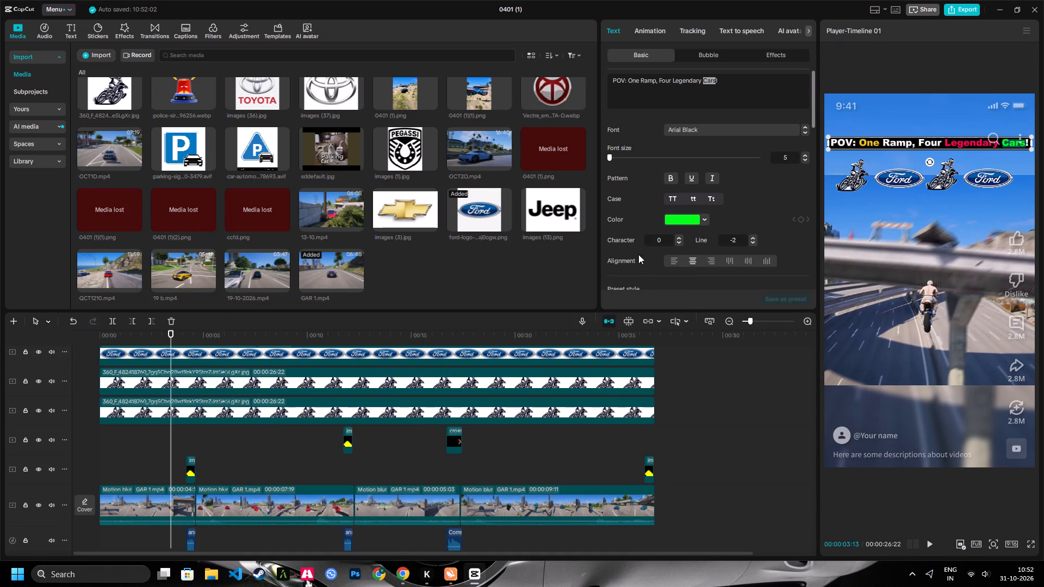
{"action": "left_click", "coordinate": [732, 84]}
{"action": "left_click_drag", "start_coordinate": [737, 83], "coordinate": [644, 82]}
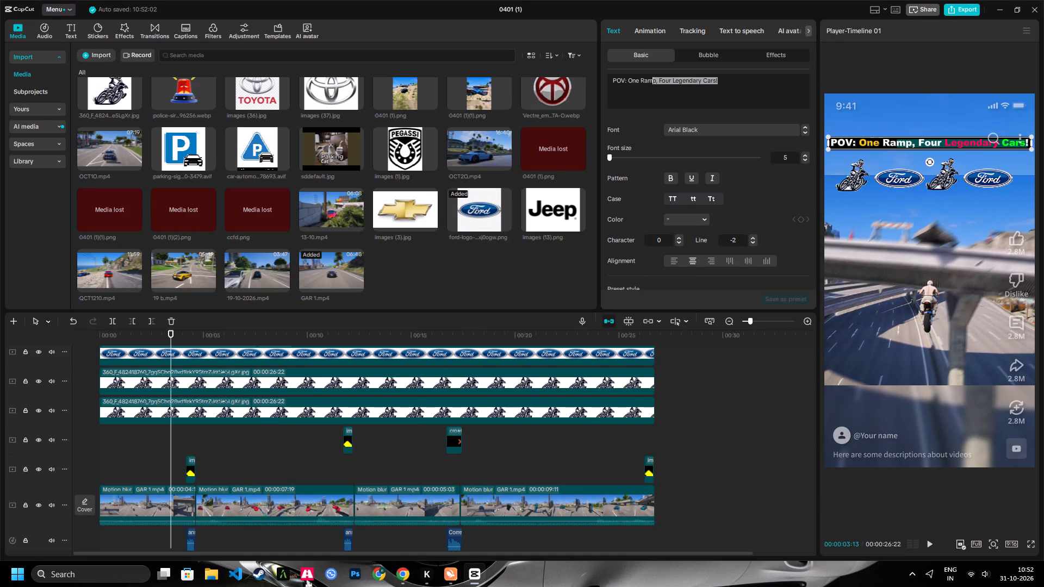
{"action": "left_click_drag", "start_coordinate": [644, 82], "coordinate": [630, 77]}
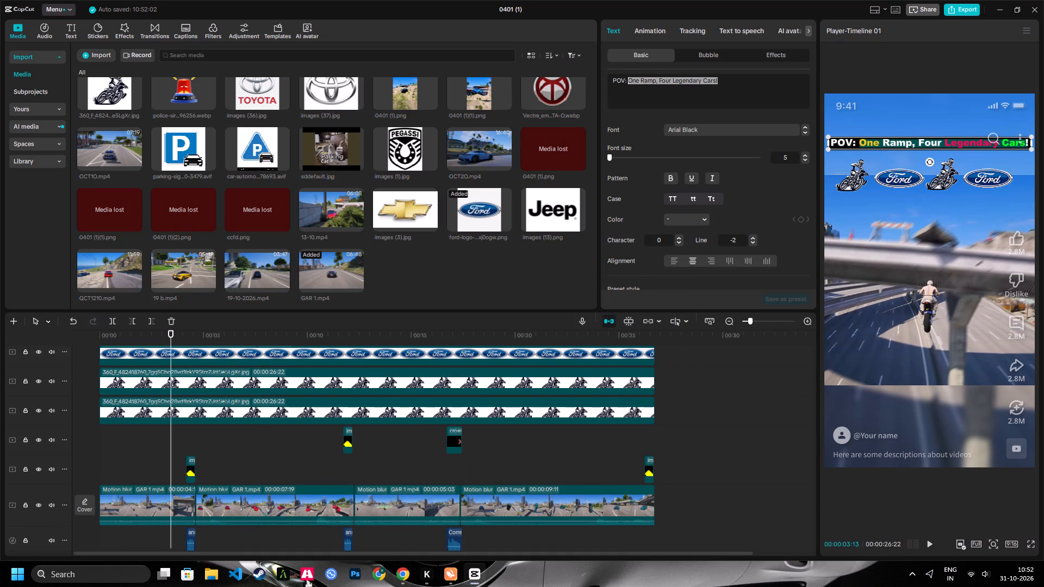
{"action": "key", "text": "ctrl+v"}
Colour the word "Bike" in the title yellow using the preset swatch.
{"action": "double_click", "coordinate": [638, 84]}
{"action": "left_click", "coordinate": [675, 220]}
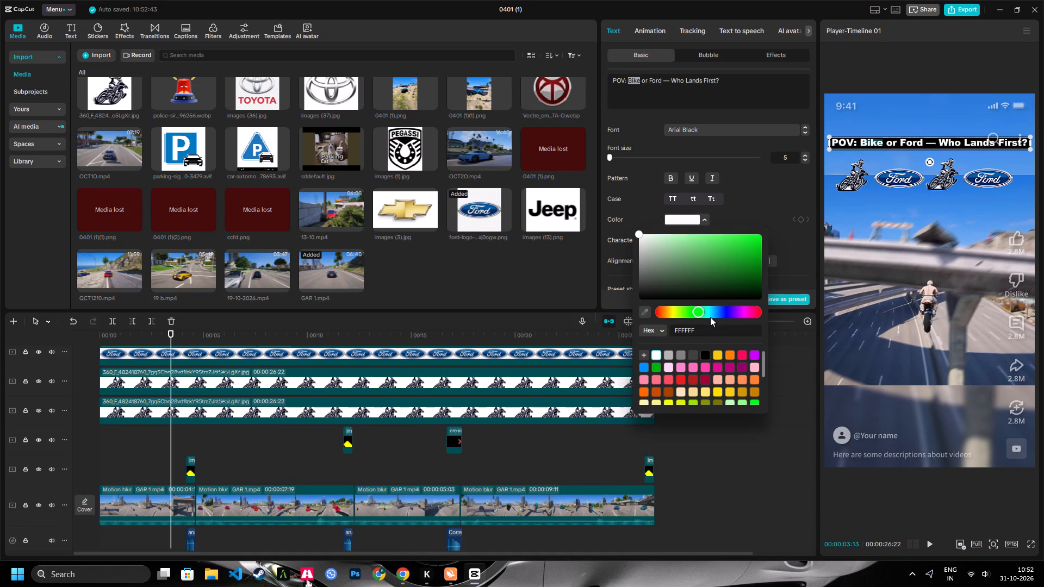
{"action": "left_click", "coordinate": [716, 356]}
Colour the word "Ford" in the title red (FF0855) using the preset swatch.
{"action": "double_click", "coordinate": [656, 79]}
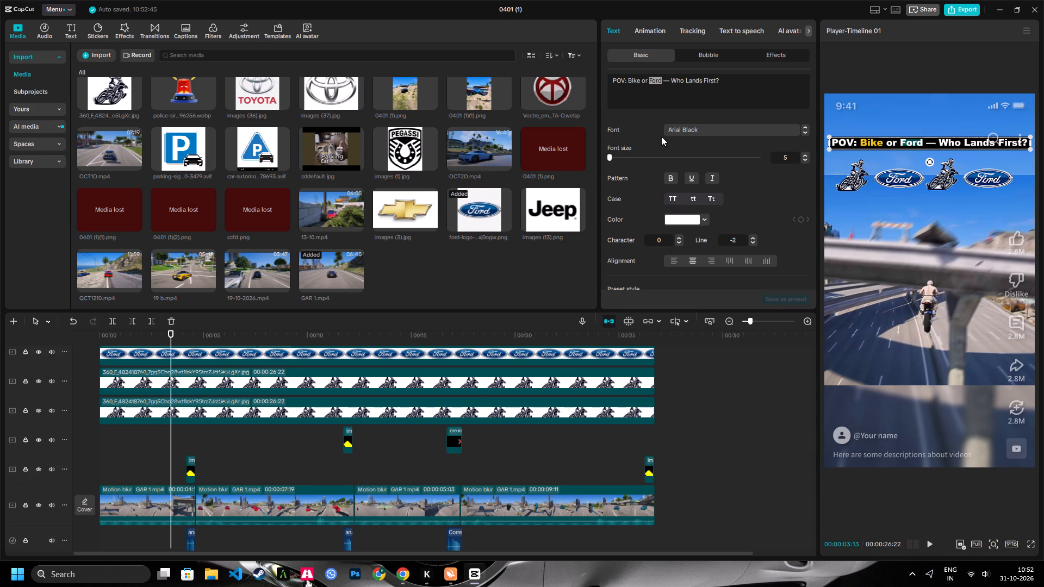
{"action": "left_click", "coordinate": [686, 220]}
{"action": "left_click", "coordinate": [745, 352]}
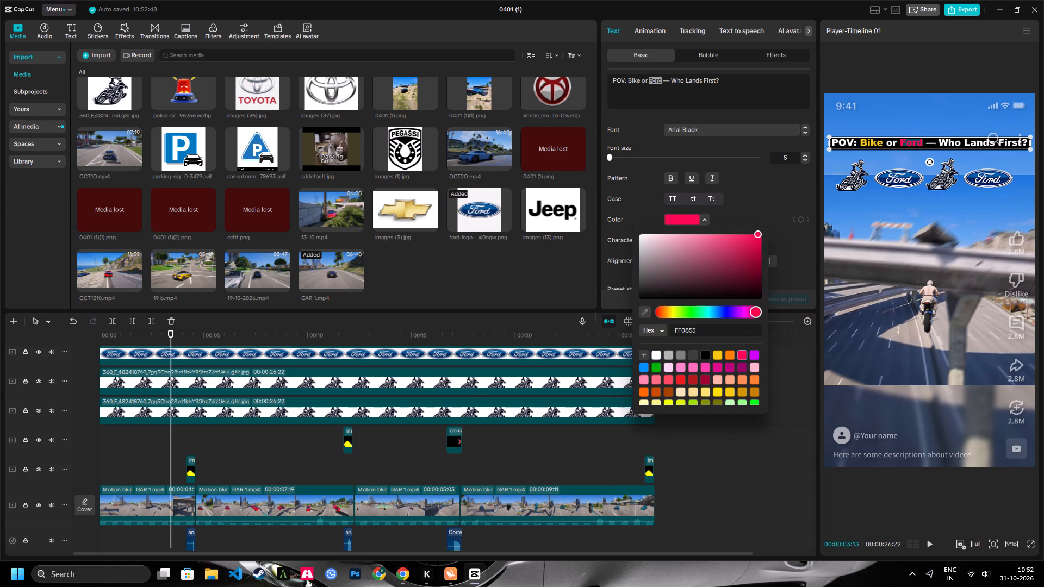
Colour the word "First" in the title cyan using the preset swatch.
{"action": "double_click", "coordinate": [694, 74]}
{"action": "double_click", "coordinate": [711, 78]}
{"action": "left_click", "coordinate": [688, 213]}
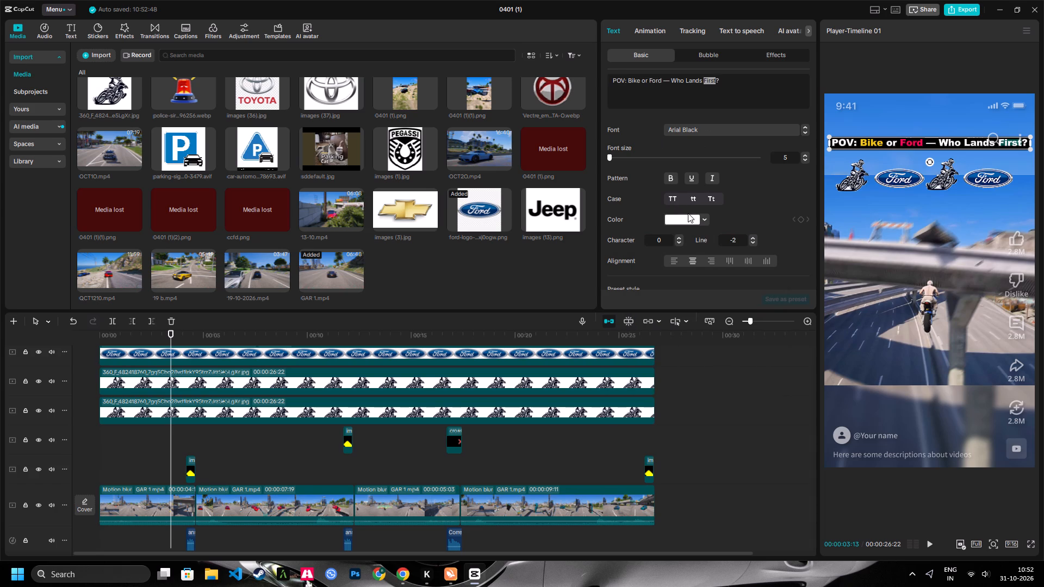
{"action": "left_click", "coordinate": [694, 210]}
{"action": "left_click", "coordinate": [694, 221]}
{"action": "scroll", "coordinate": [725, 305], "scroll_direction": "down", "scroll_amount": 3}
{"action": "scroll", "coordinate": [722, 384], "scroll_direction": "down", "scroll_amount": 2}
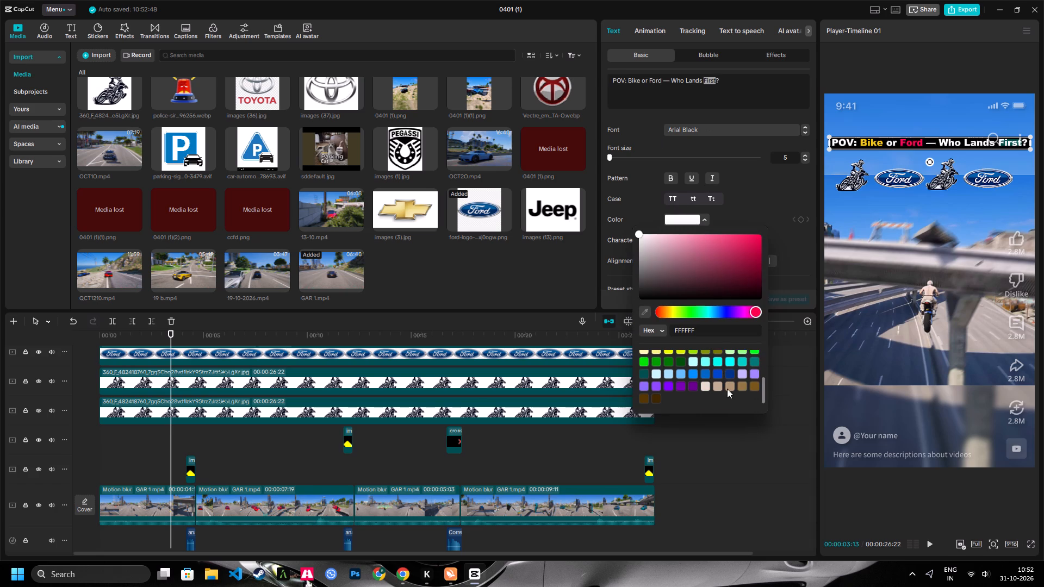
{"action": "left_click", "coordinate": [732, 360]}
{"action": "left_click", "coordinate": [596, 335]}
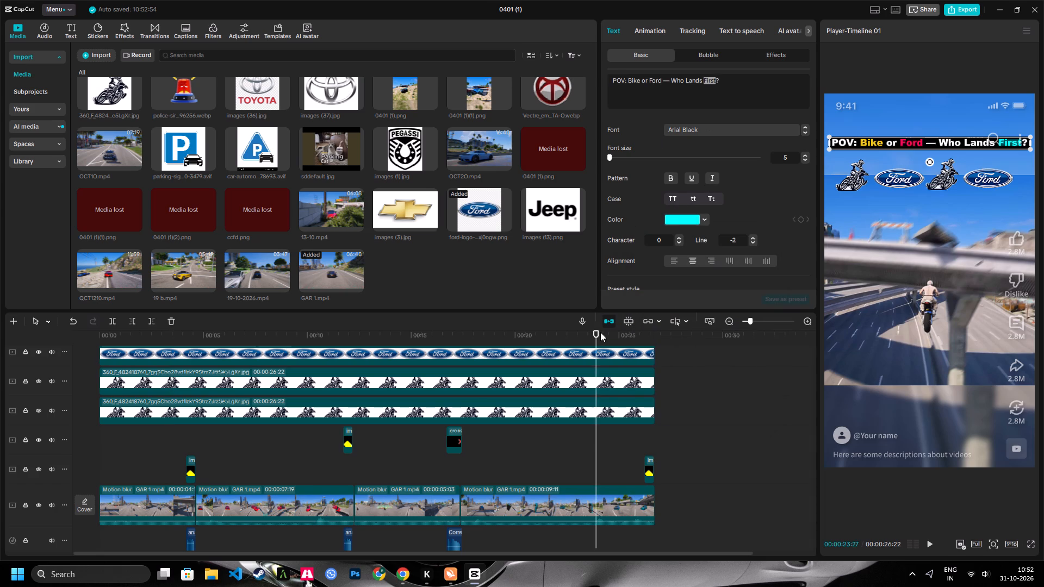
Set the video cover to the frame at 00:00:01:17, showing the bike mid-air, and save it without signing in or changing the design.
{"action": "left_click_drag", "start_coordinate": [605, 332], "coordinate": [716, 342]}
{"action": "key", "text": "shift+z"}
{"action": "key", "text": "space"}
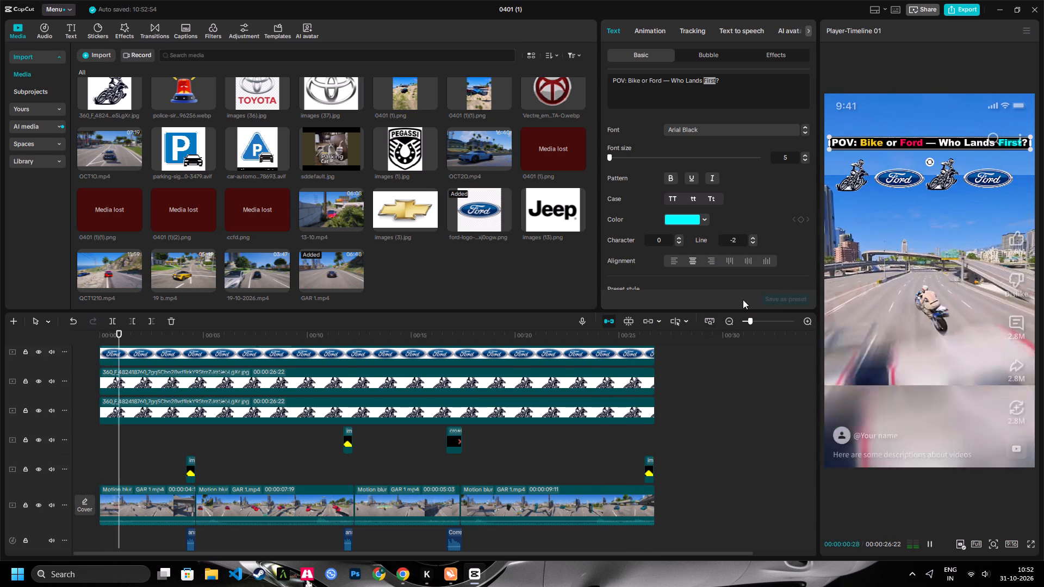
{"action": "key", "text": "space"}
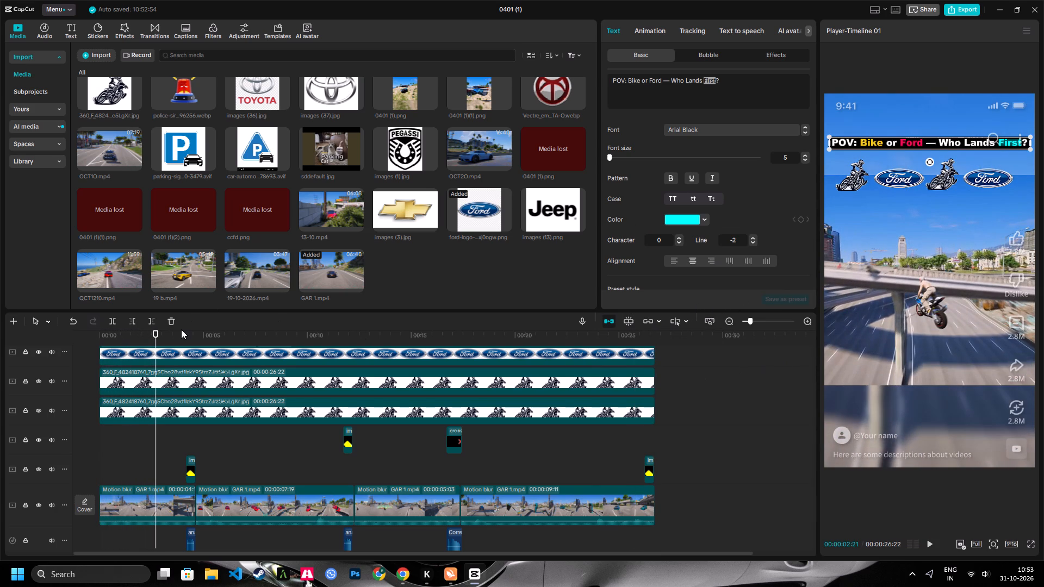
{"action": "left_click_drag", "start_coordinate": [177, 332], "coordinate": [148, 342]}
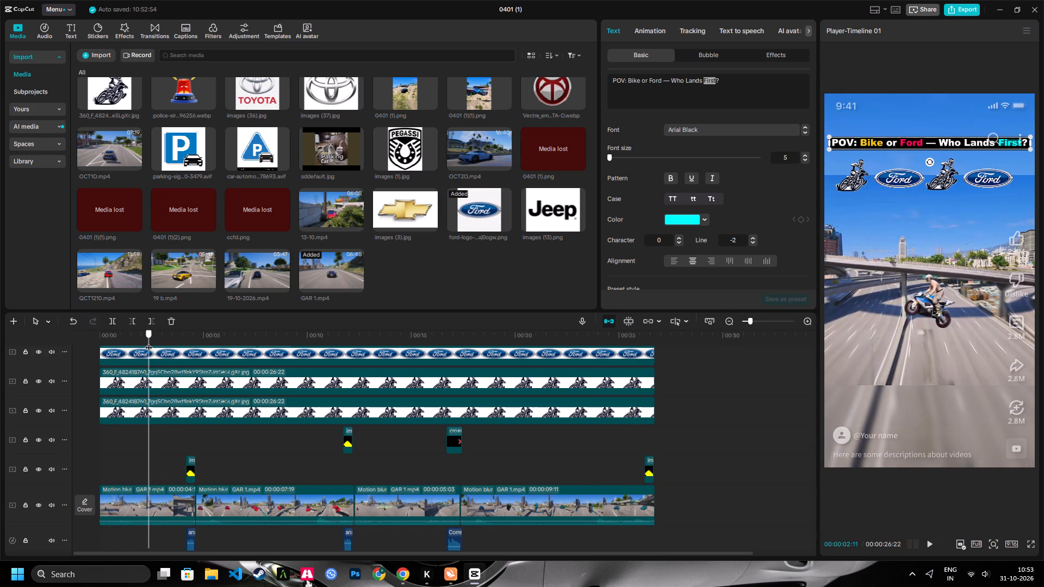
{"action": "left_click_drag", "start_coordinate": [148, 342], "coordinate": [139, 348]}
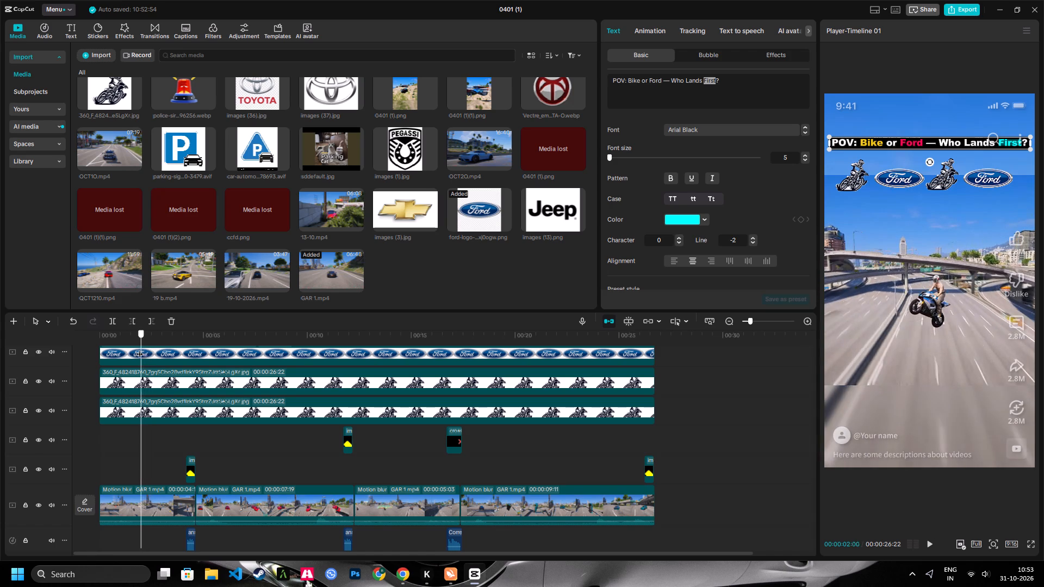
{"action": "left_click_drag", "start_coordinate": [139, 348], "coordinate": [132, 356]}
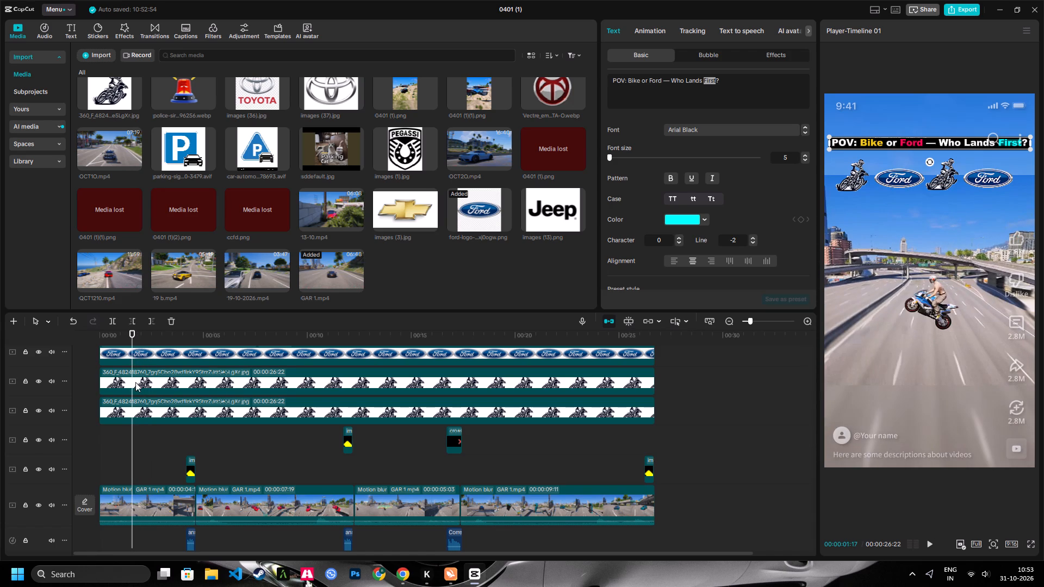
{"action": "left_click", "coordinate": [80, 507]}
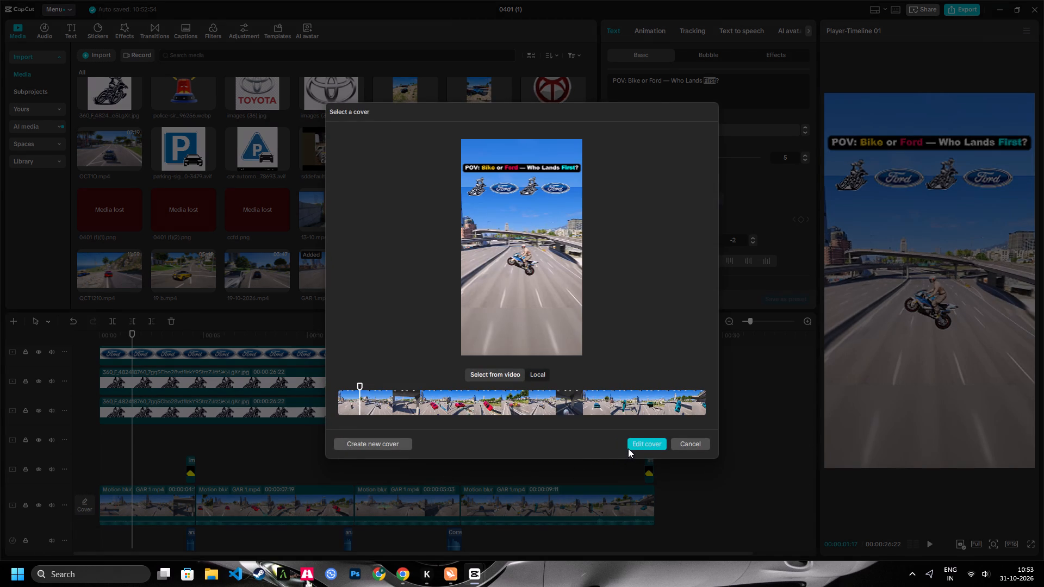
{"action": "double_click", "coordinate": [600, 141]}
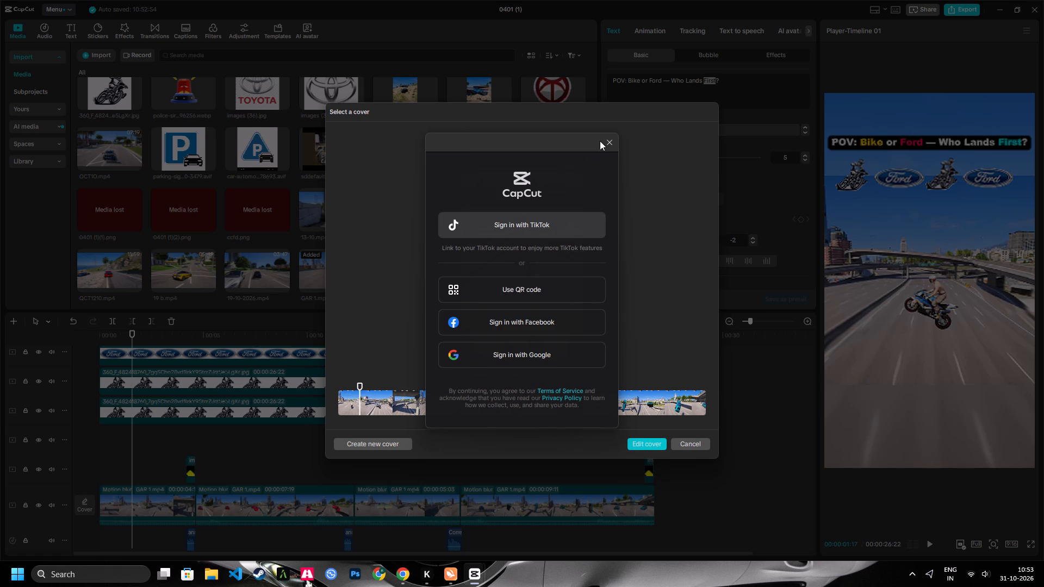
{"action": "left_click", "coordinate": [616, 140]}
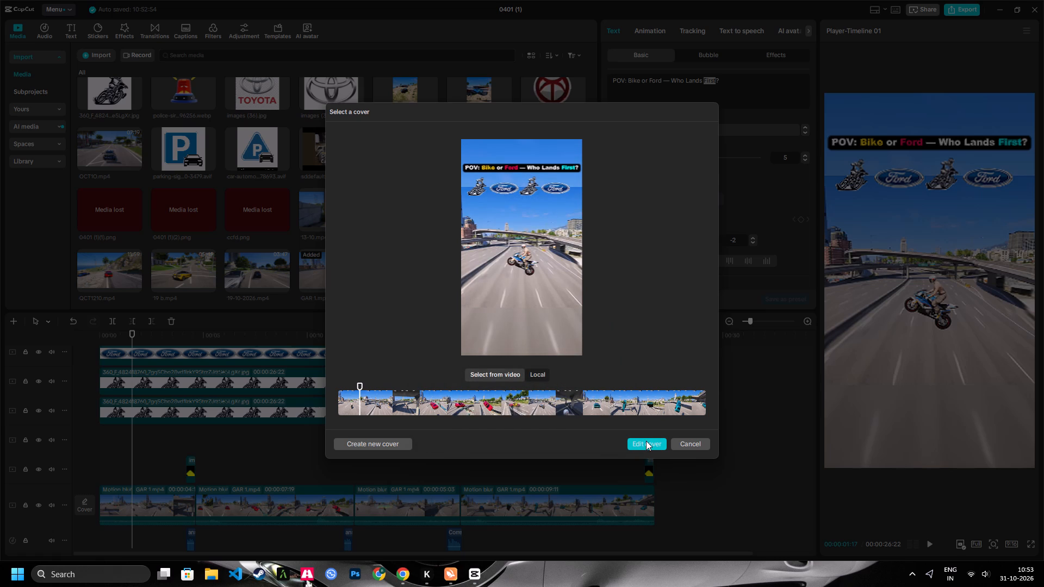
{"action": "left_click", "coordinate": [646, 441]}
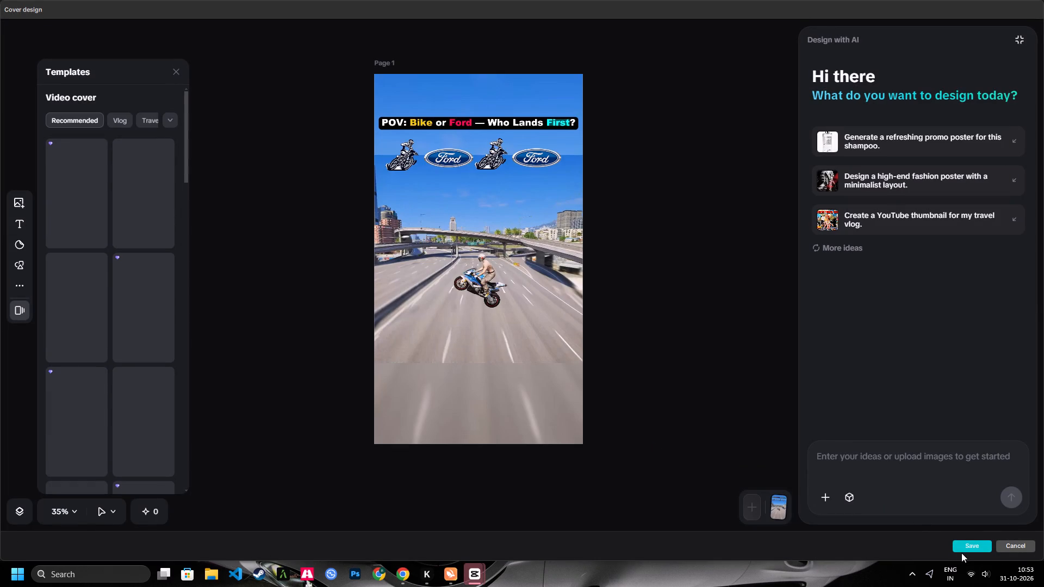
{"action": "left_click", "coordinate": [978, 551]}
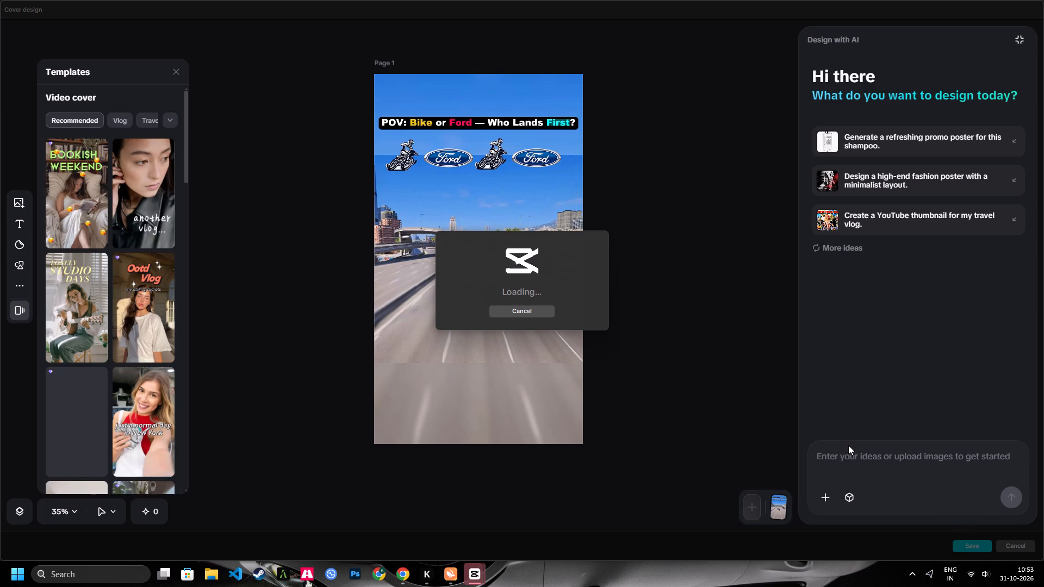
Play the video from the start to check the recoloured title and the first jump's result marker.
{"action": "key", "text": "shift+z"}
{"action": "key", "text": "space"}
{"action": "key", "text": "space"}
{"action": "key", "text": "space"}
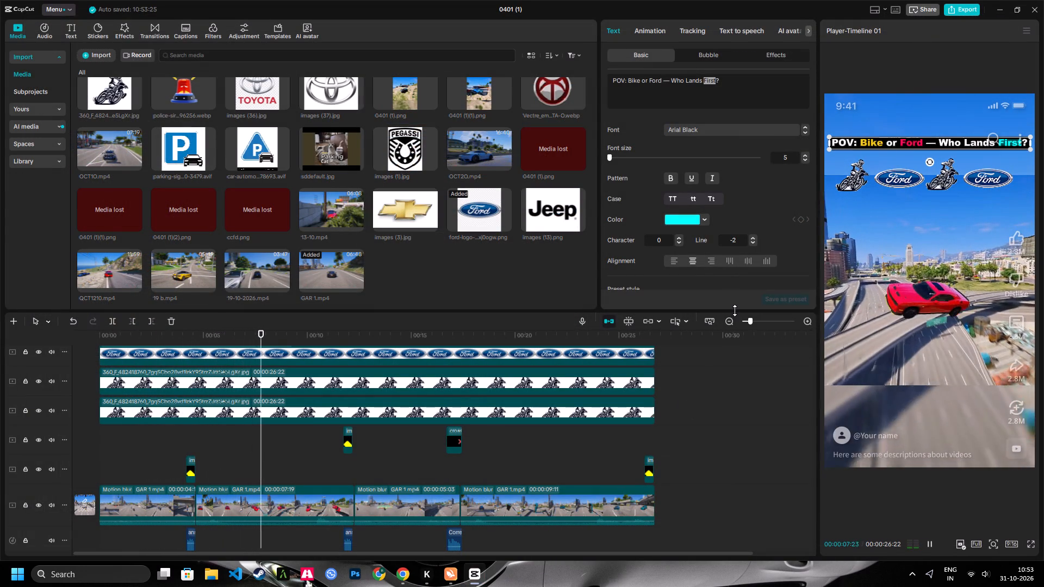
{"action": "key", "text": "space"}
Replace the check mark and correct-answer sound ending the first clip with copies of the red cross GIF and wrong-answer sound, aligned to the clip's end.
{"action": "scroll", "coordinate": [741, 288], "scroll_direction": "down", "scroll_amount": 8}
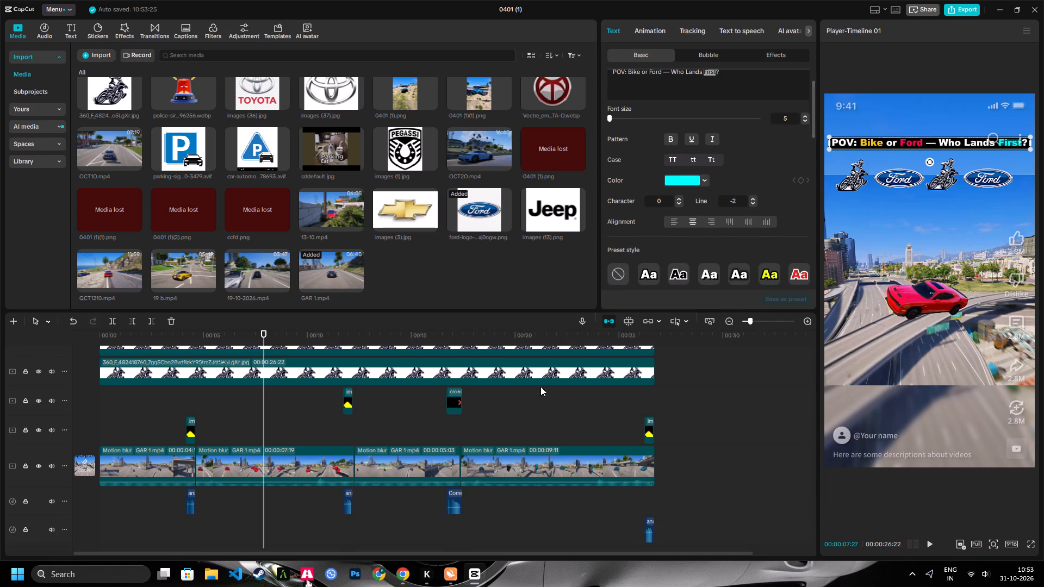
{"action": "left_click", "coordinate": [452, 398]}
{"action": "left_click", "coordinate": [453, 503], "text": "ctrl"}
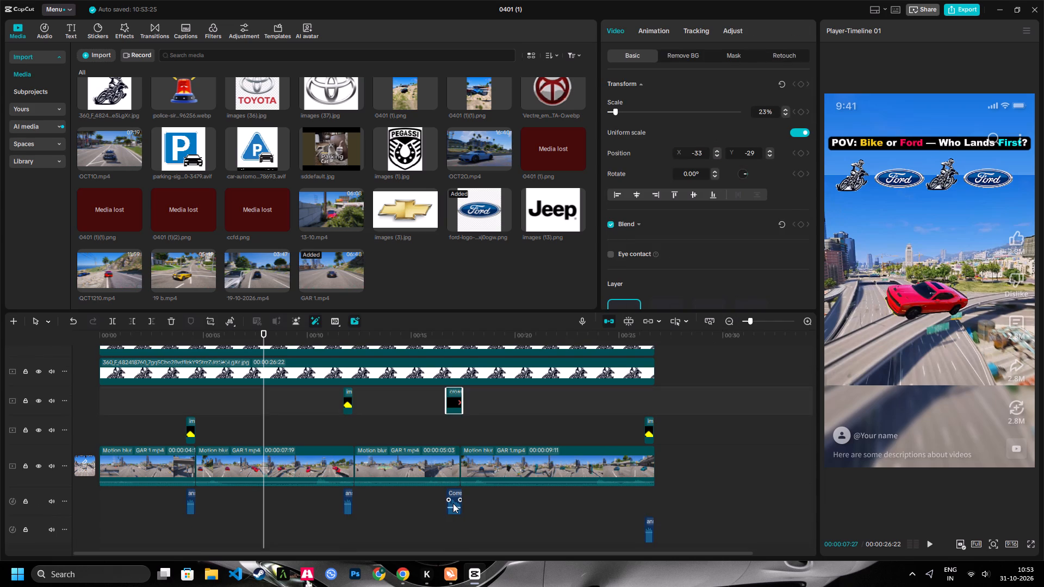
{"action": "key", "text": "ctrl+c"}
{"action": "key", "text": "ctrl+c"}
{"action": "left_click", "coordinate": [196, 328]}
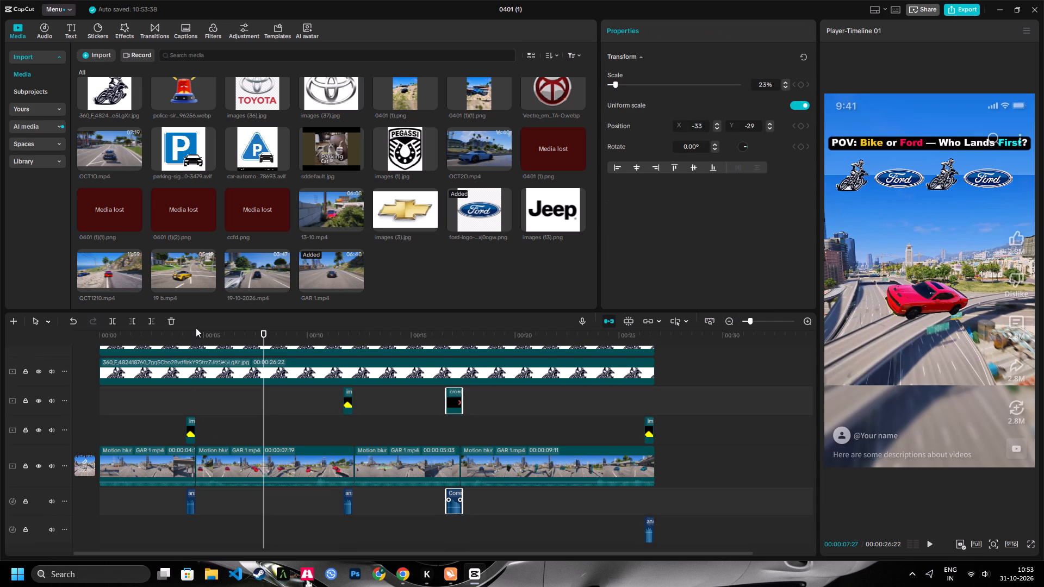
{"action": "left_click_drag", "start_coordinate": [195, 329], "coordinate": [184, 341]}
{"action": "left_click", "coordinate": [184, 340]}
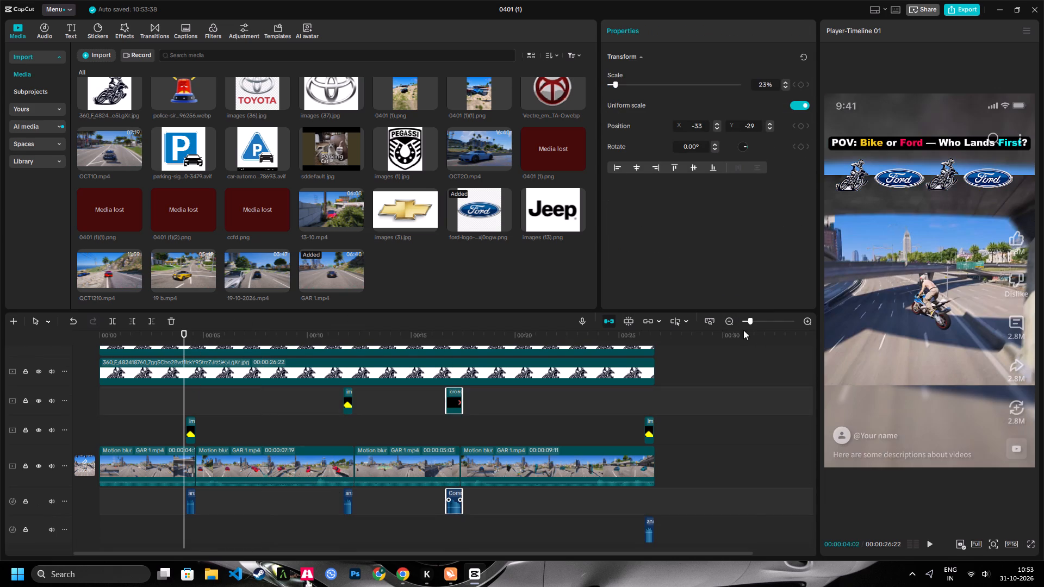
{"action": "left_click_drag", "start_coordinate": [749, 321], "coordinate": [781, 320]}
{"action": "left_click", "coordinate": [438, 430]}
{"action": "key", "text": "Delete"}
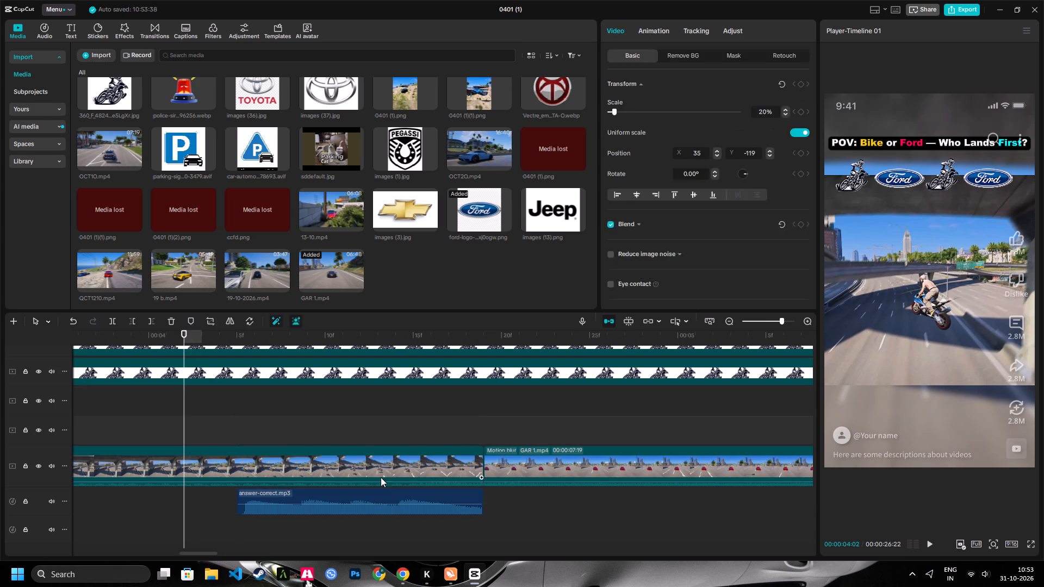
{"action": "left_click", "coordinate": [361, 493]}
{"action": "key", "text": "Delete"}
{"action": "key", "text": "ctrl+v"}
{"action": "left_click_drag", "start_coordinate": [401, 405], "coordinate": [399, 407]}
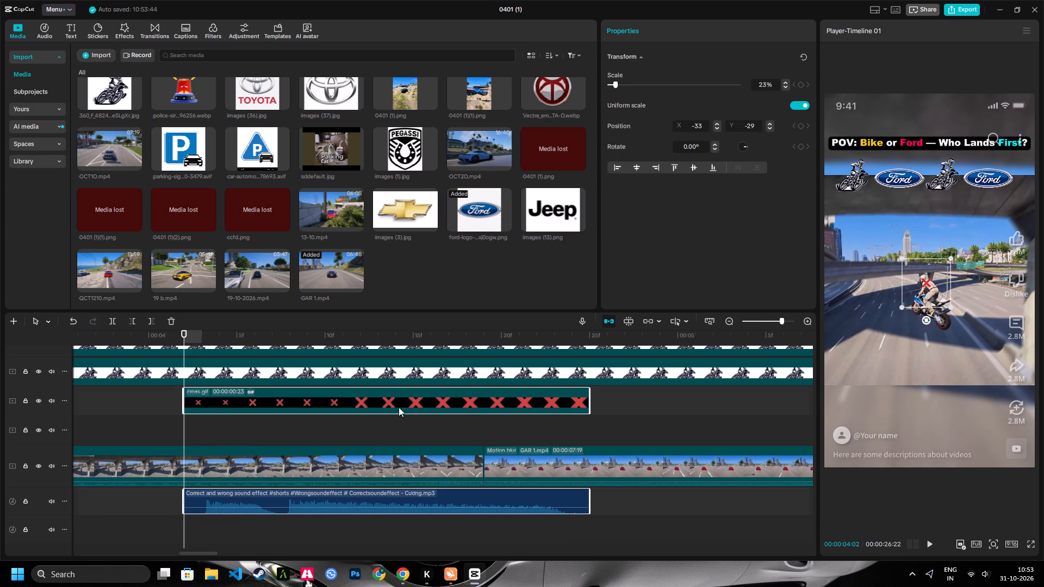
{"action": "left_click_drag", "start_coordinate": [399, 407], "coordinate": [294, 432]}
Play the whole video from the start to review the title, logos and result markers before export.
{"action": "key", "text": "shift+z"}
{"action": "key", "text": "space"}
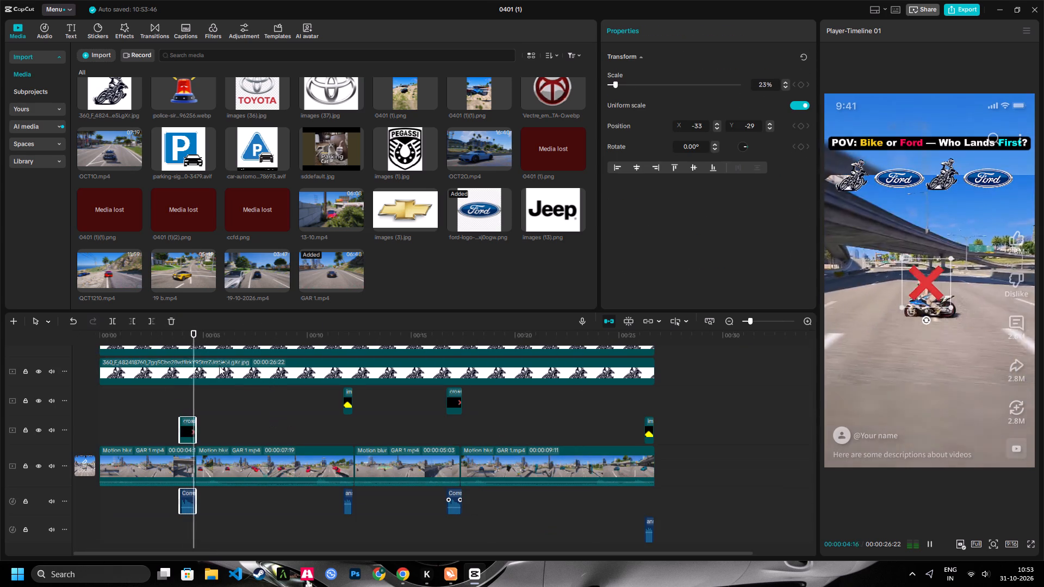
{"action": "left_click", "coordinate": [194, 344]}
{"action": "left_click_drag", "start_coordinate": [192, 336], "coordinate": [0, 403]}
{"action": "key", "text": "space"}
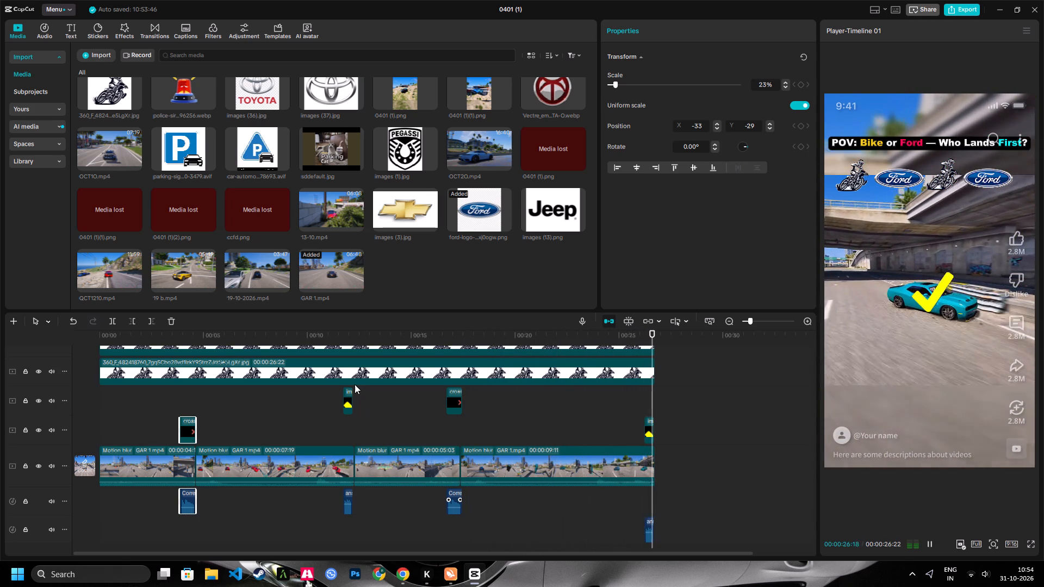
{"action": "key", "text": "space"}
{"action": "key", "text": "space"}
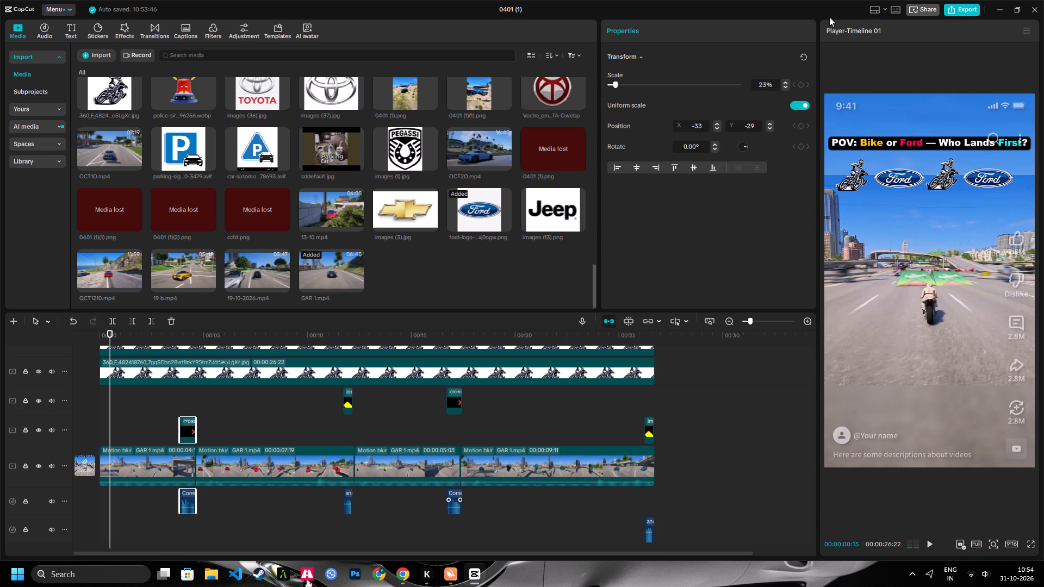
Open the export settings and set the frame rate to 60fps.
{"action": "left_click", "coordinate": [959, 9]}
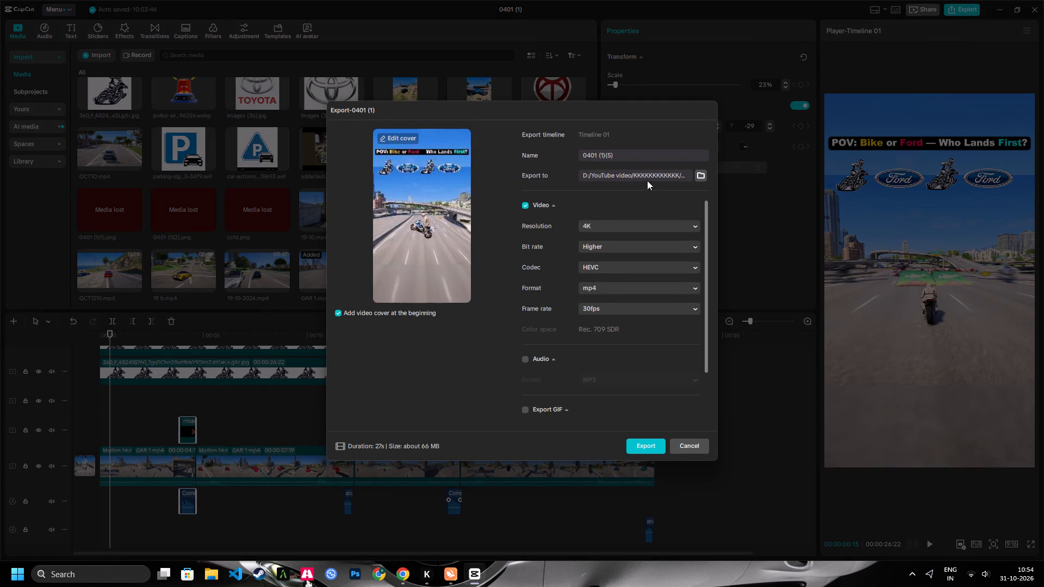
{"action": "left_click", "coordinate": [598, 304]}
{"action": "left_click", "coordinate": [616, 426]}
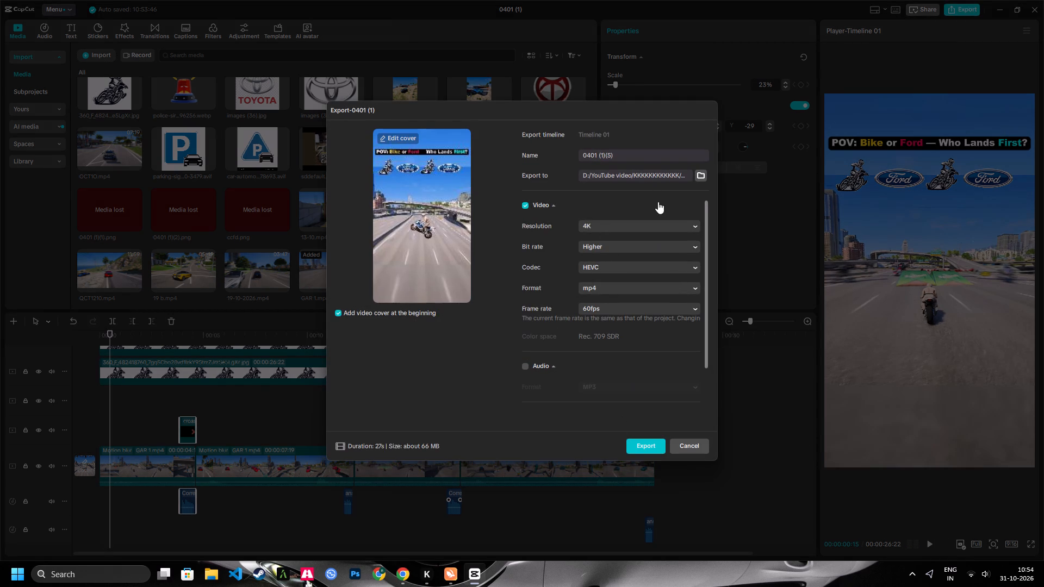
Name the export file 1N2, export the video, and close the export window without sharing.
{"action": "left_click_drag", "start_coordinate": [622, 157], "coordinate": [399, 154]}
{"action": "key", "text": "BackSpace"}
{"action": "type", "text": "2N"}
{"action": "key", "text": "1"}
{"action": "key", "text": "BackSpace"}
{"action": "key", "text": "BackSpace"}
{"action": "key", "text": "BackSpace"}
{"action": "key", "text": "BackSpace"}
{"action": "type", "text": "1N1"}
{"action": "key", "text": "BackSpace"}
{"action": "key", "text": "2"}
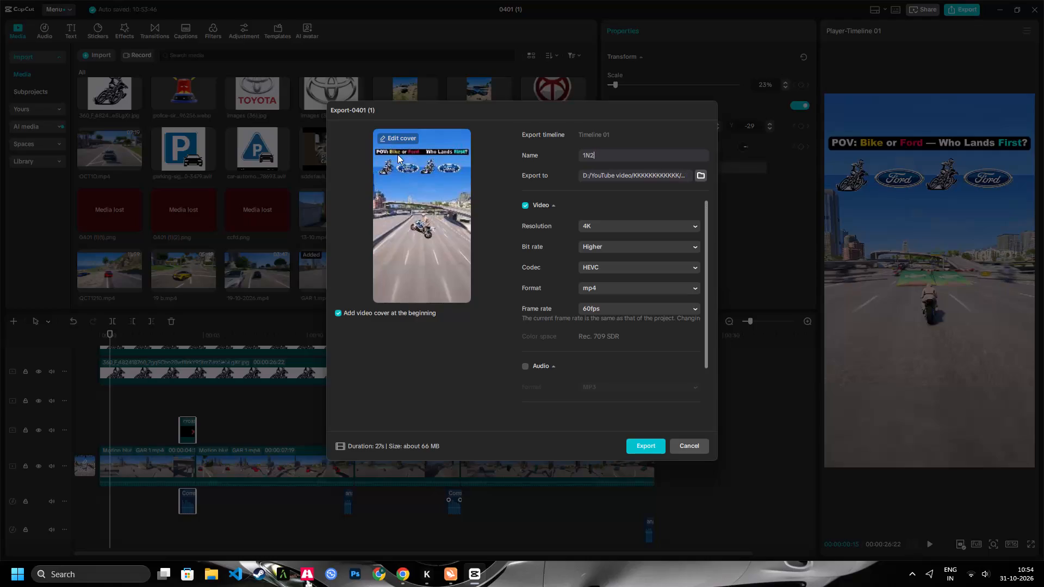
{"action": "left_click", "coordinate": [654, 441]}
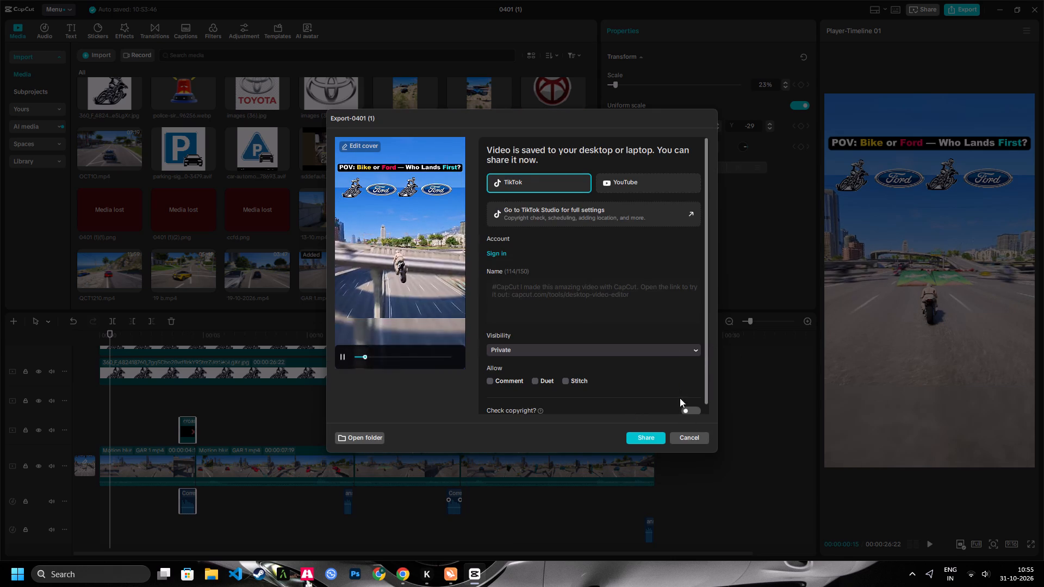
{"action": "left_click", "coordinate": [700, 439]}
Delete the first three GAR 1.mp4 clips from the main track, keeping only the last one.
{"action": "left_click", "coordinate": [641, 338]}
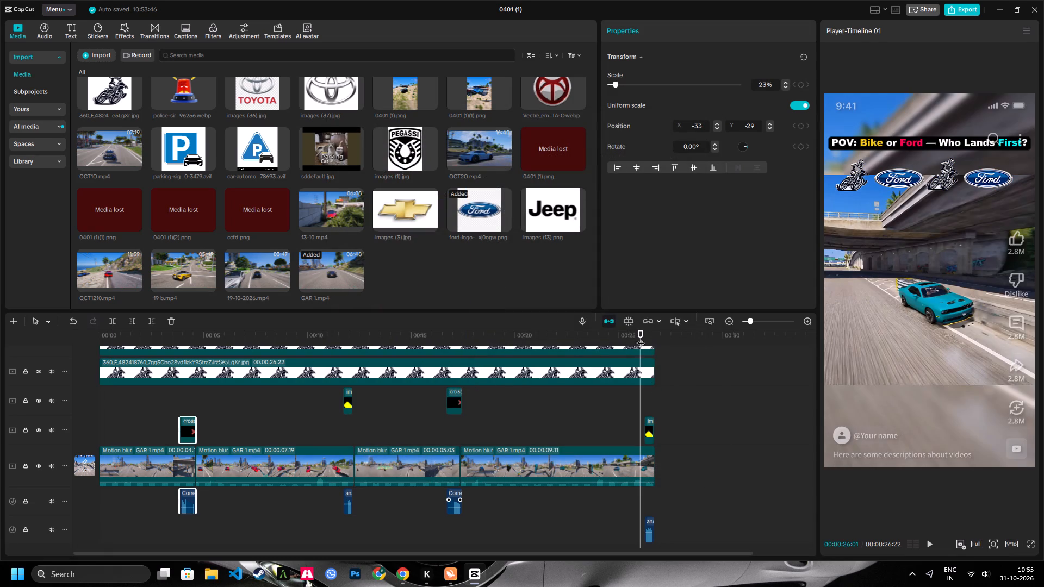
{"action": "left_click", "coordinate": [426, 458]}
{"action": "key", "text": "Delete"}
{"action": "left_click", "coordinate": [231, 463]}
{"action": "key", "text": "Delete"}
{"action": "left_click", "coordinate": [159, 463]}
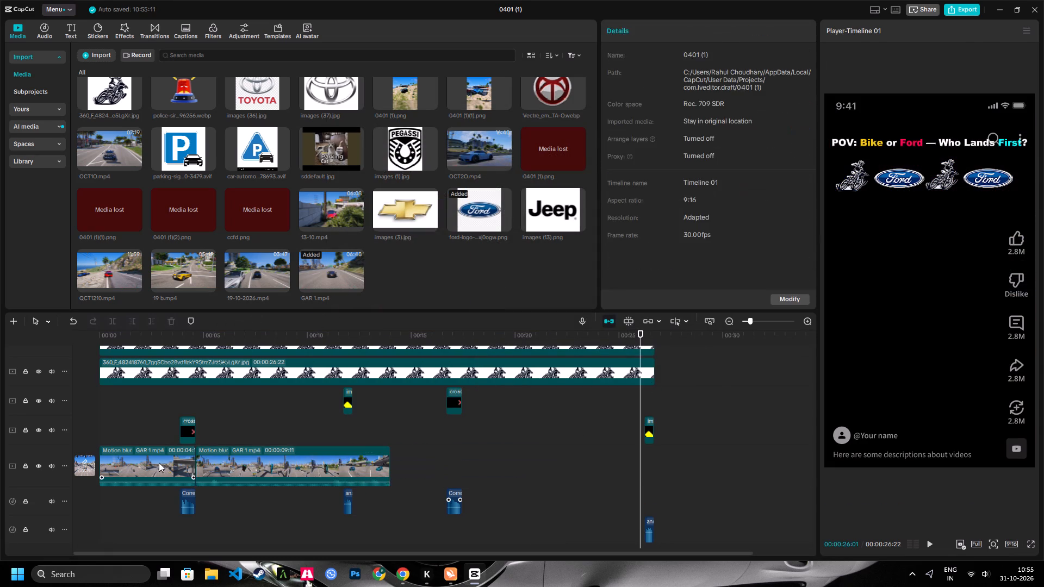
{"action": "key", "text": "Delete"}
Extend the last remaining GAR 1.mp4 clip on the main track to a length of 00:06:47:13.
{"action": "left_click", "coordinate": [169, 459]}
{"action": "left_click_drag", "start_coordinate": [293, 460], "coordinate": [1043, 416]}
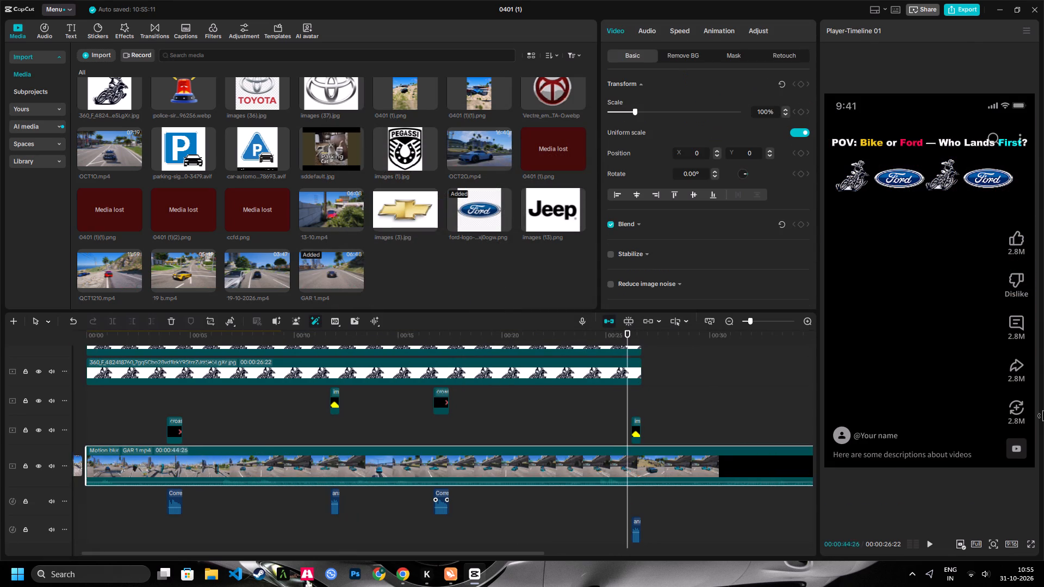
{"action": "left_click_drag", "start_coordinate": [1043, 416], "coordinate": [1043, 414]}
{"action": "key", "text": "shift+z"}
Find the next scooter run toward the ramp and trim off the clip's footage before about 00:00:32:18.
{"action": "key", "text": "space"}
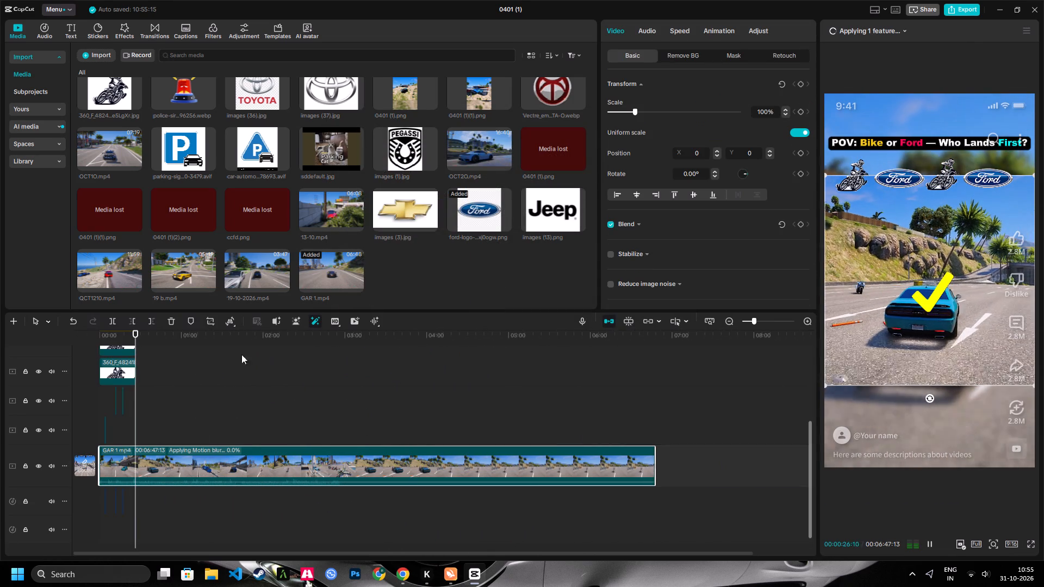
{"action": "key", "text": "space"}
{"action": "key", "text": "space"}
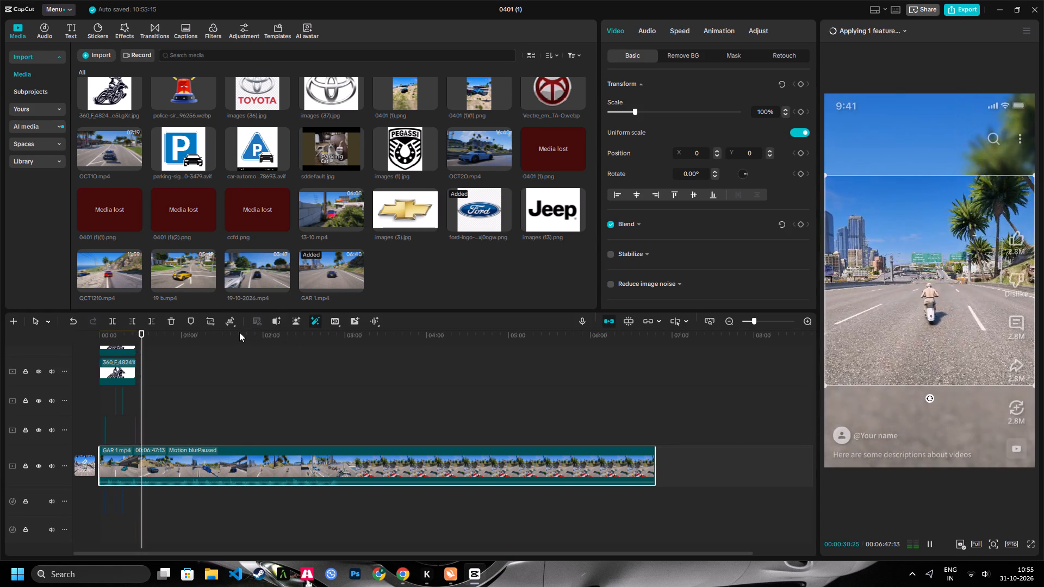
{"action": "key", "text": "space"}
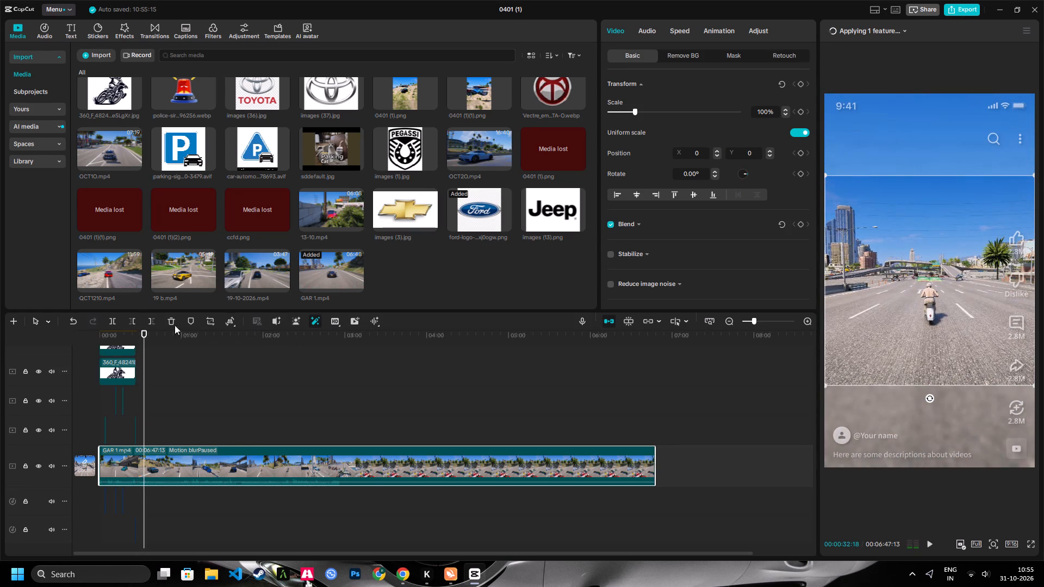
{"action": "left_click", "coordinate": [128, 315]}
Play the scooter's jump from the start and split the GAR 1.mp4 clip after it, at about 00:00:04:19.
{"action": "key", "text": "shift+z"}
{"action": "key", "text": "space"}
{"action": "key", "text": "space"}
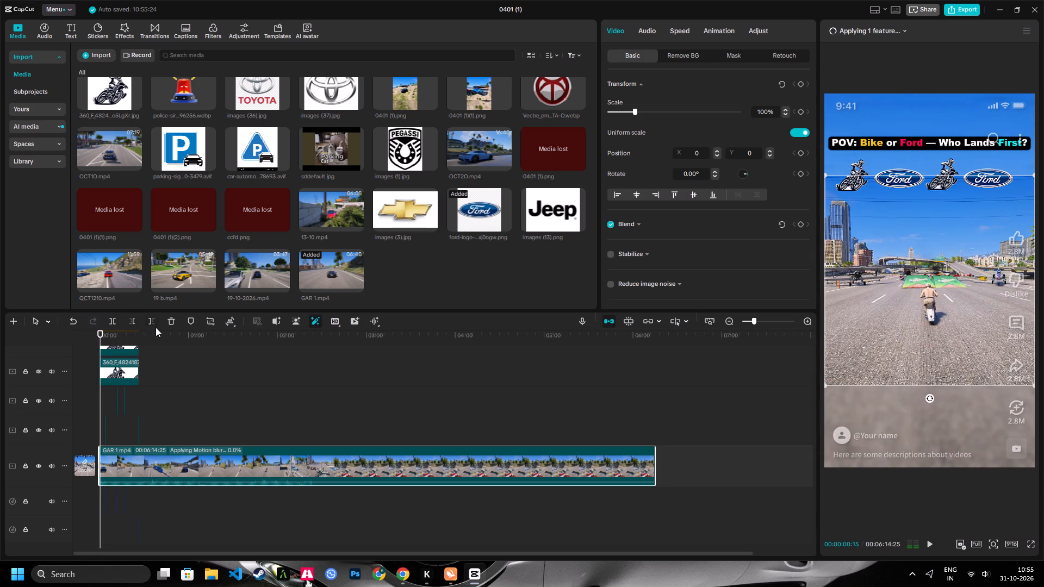
{"action": "key", "text": "space"}
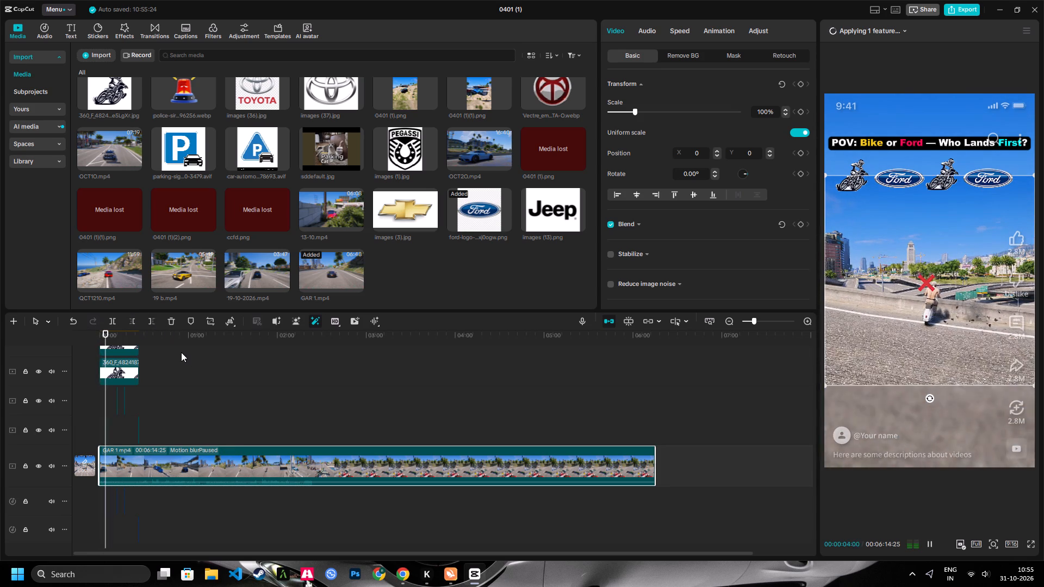
{"action": "key", "text": "space"}
{"action": "left_click", "coordinate": [112, 321]}
Find the dark blue Mustang's run and trim off the second clip's footage before about 00:00:29:08.
{"action": "key", "text": "space"}
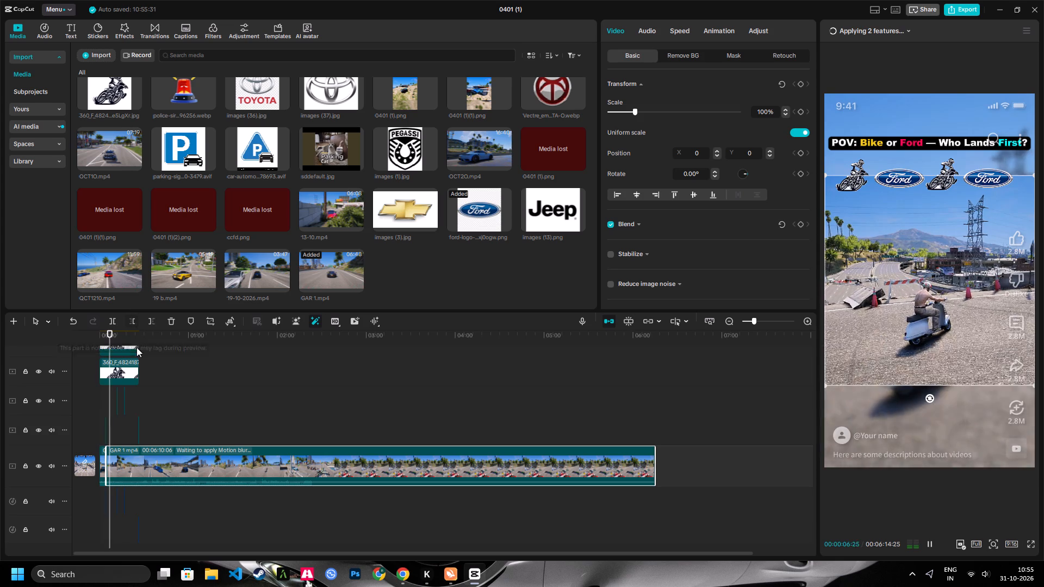
{"action": "left_click_drag", "start_coordinate": [117, 336], "coordinate": [125, 338]}
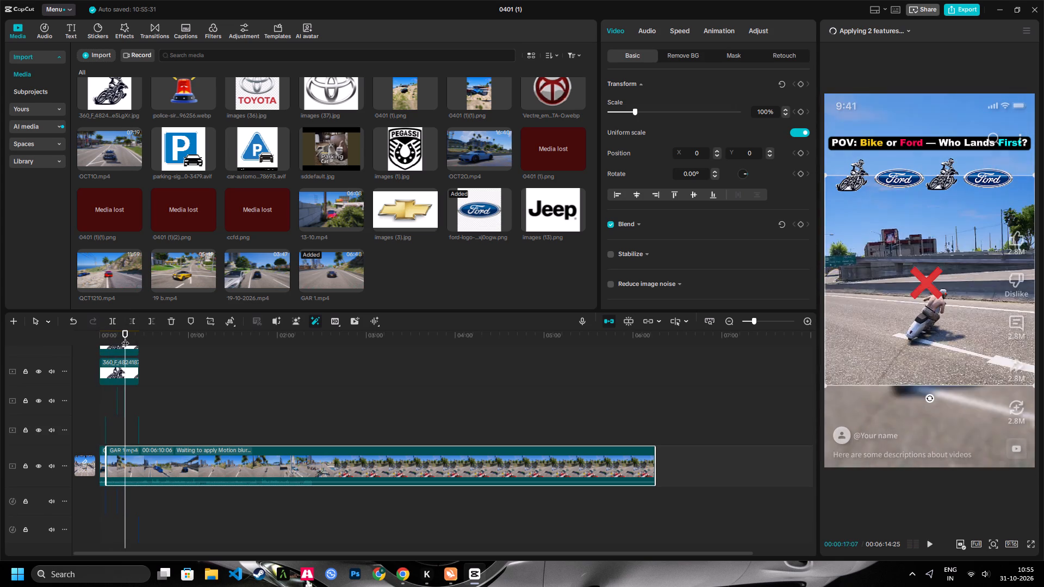
{"action": "key", "text": "space"}
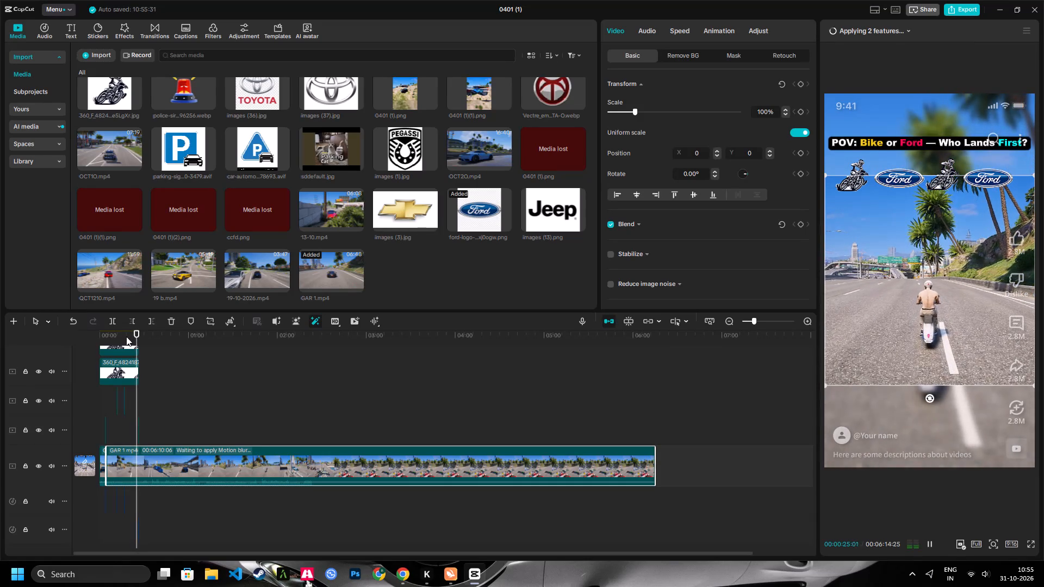
{"action": "left_click", "coordinate": [140, 334]}
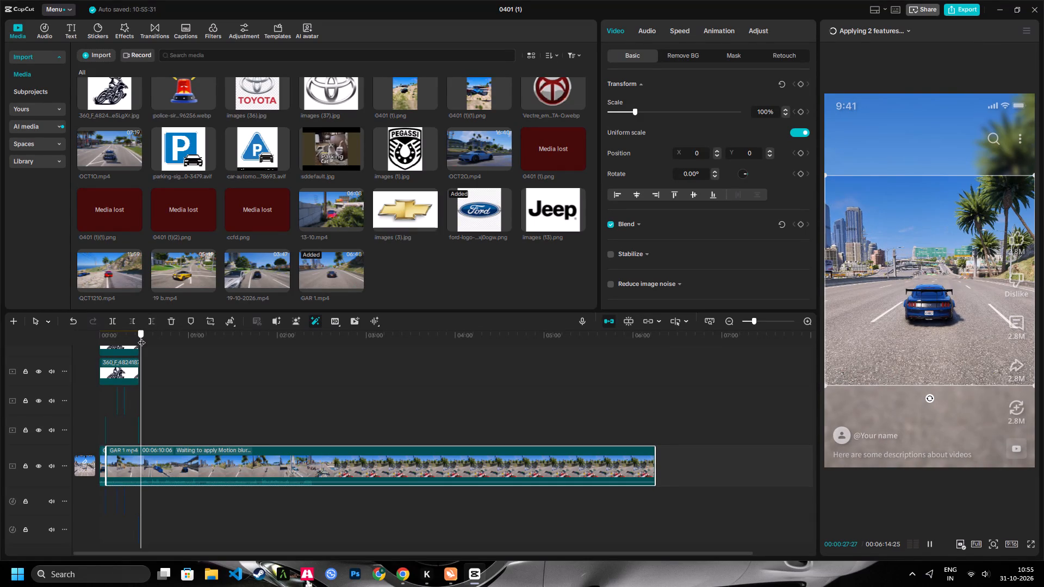
{"action": "key", "text": "space"}
{"action": "key", "text": "space"}
{"action": "key", "text": "space"}
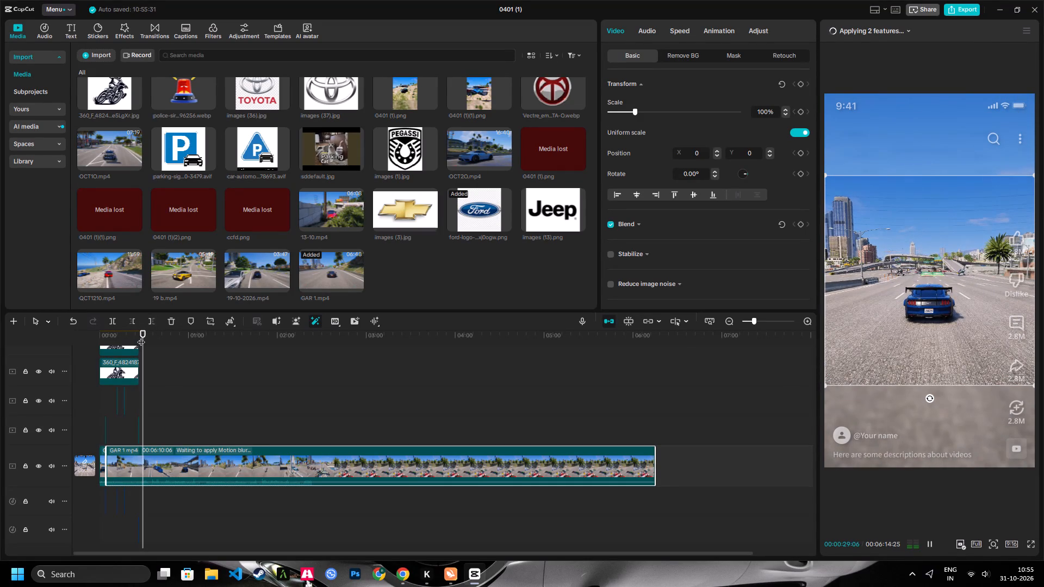
{"action": "left_click", "coordinate": [133, 321]}
Play the dark blue Mustang's jump and split the clip after its landing, at about 00:00:12:28.
{"action": "key", "text": "space"}
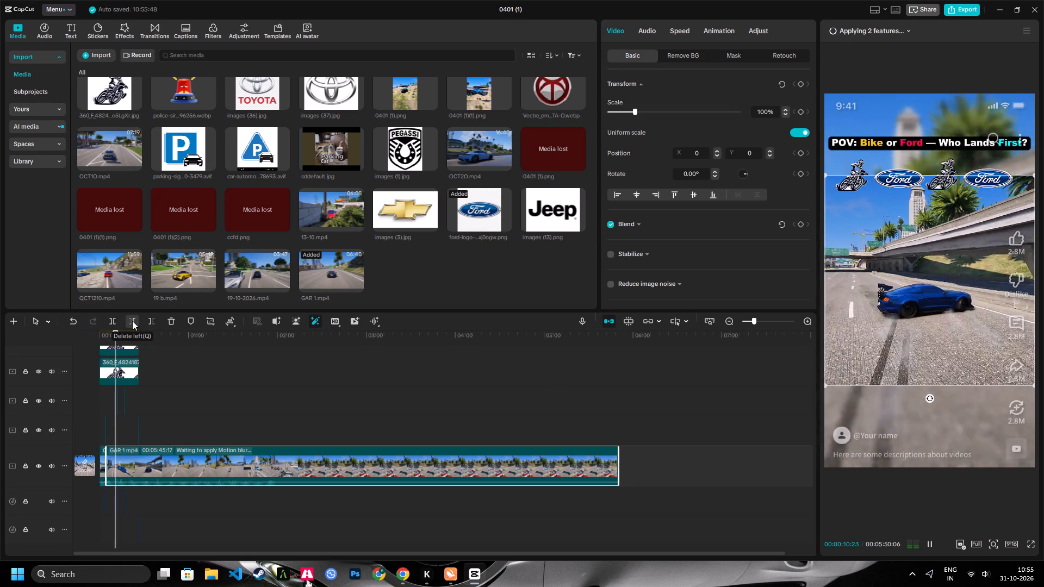
{"action": "key", "text": "space"}
{"action": "key", "text": "space"}
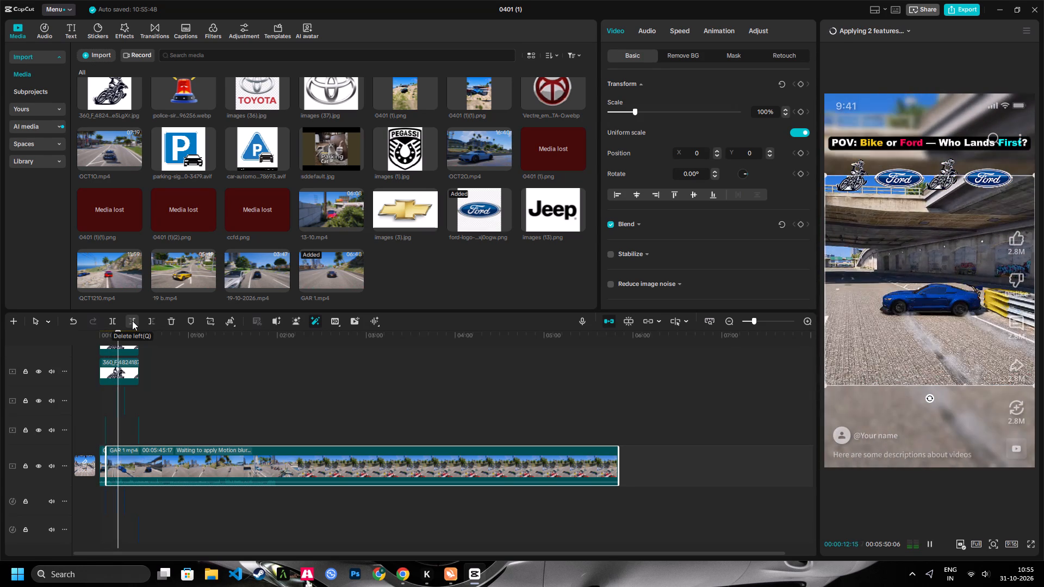
{"action": "key", "text": "space"}
{"action": "key", "text": "space"}
{"action": "key", "text": "space"}
{"action": "left_click", "coordinate": [120, 326]}
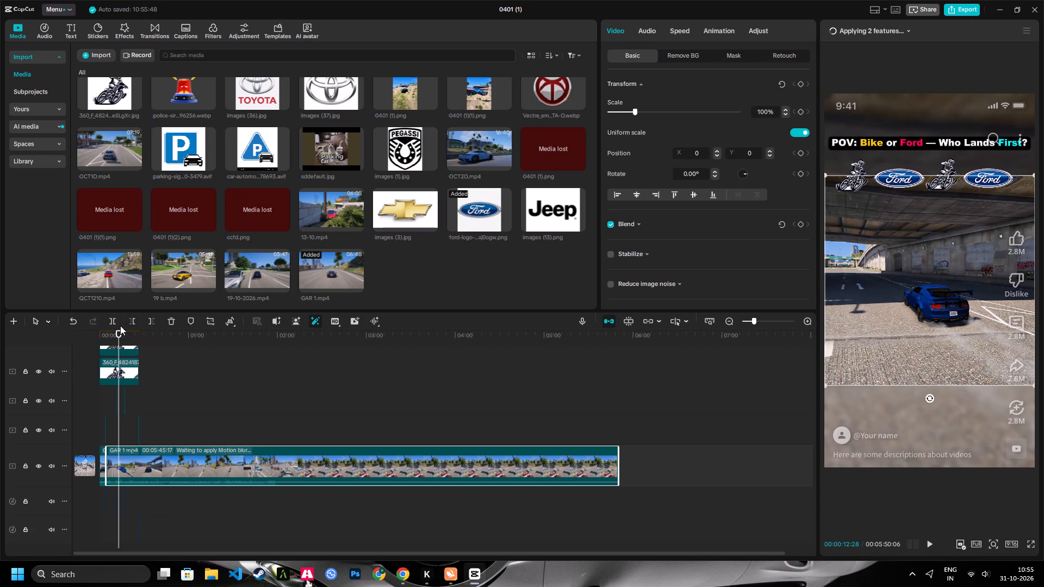
{"action": "left_click", "coordinate": [119, 326]}
{"action": "left_click", "coordinate": [115, 324]}
Find the next scooter run and trim off the third clip's footage before about 00:00:51:28.
{"action": "key", "text": "space"}
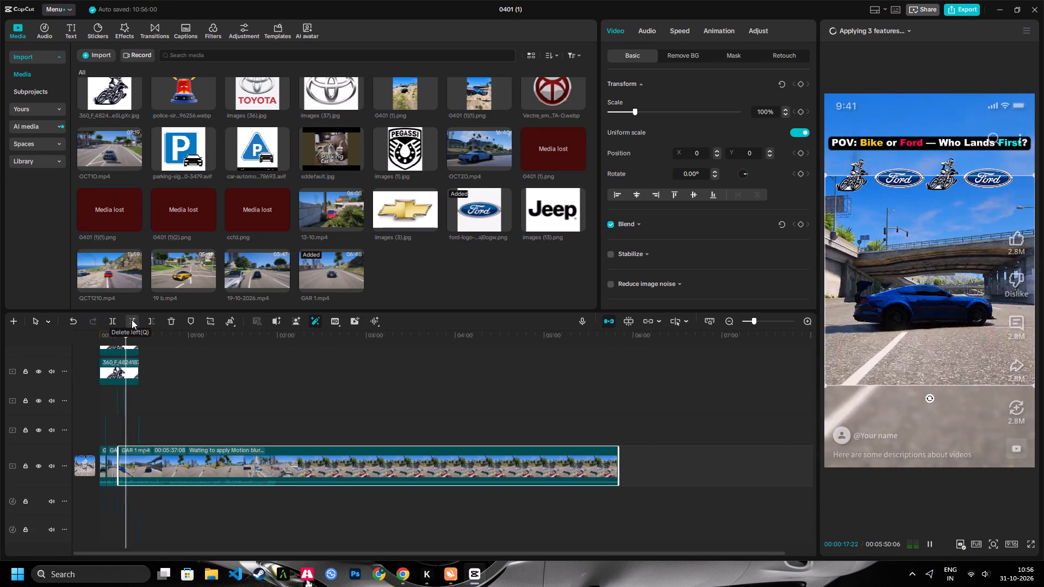
{"action": "left_click", "coordinate": [133, 334]}
{"action": "left_click", "coordinate": [138, 330]}
{"action": "left_click", "coordinate": [141, 330]}
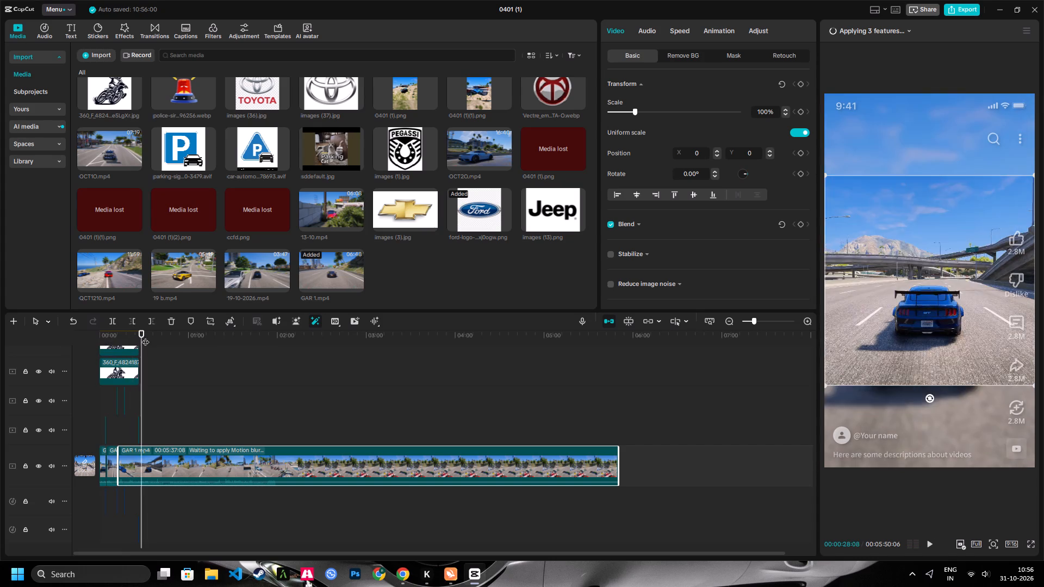
{"action": "left_click", "coordinate": [145, 336]}
{"action": "key", "text": "space"}
{"action": "left_click", "coordinate": [148, 335]}
{"action": "left_click", "coordinate": [150, 335]}
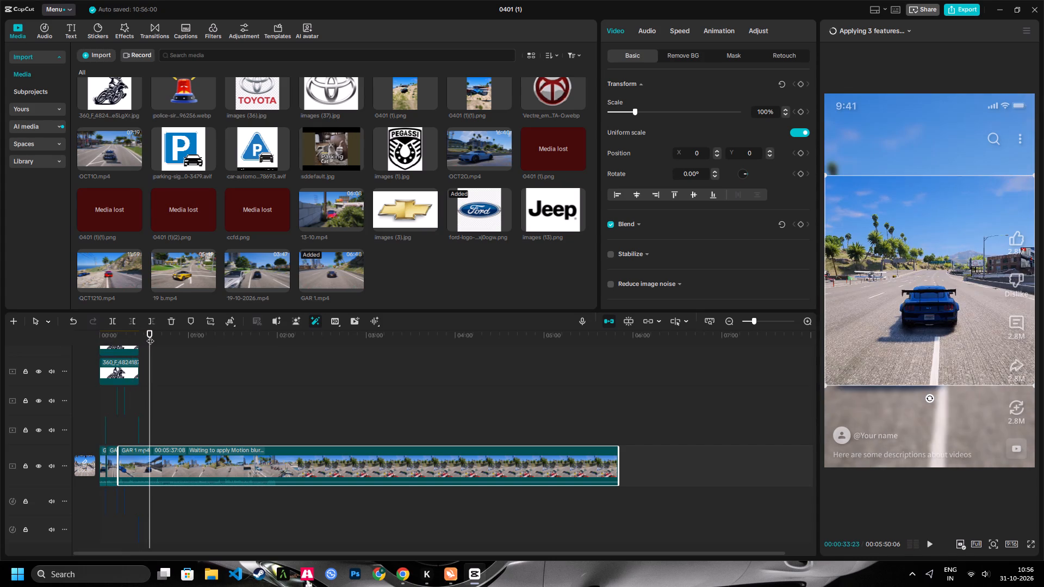
{"action": "left_click", "coordinate": [150, 335]}
{"action": "left_click", "coordinate": [154, 337]}
{"action": "key", "text": "space"}
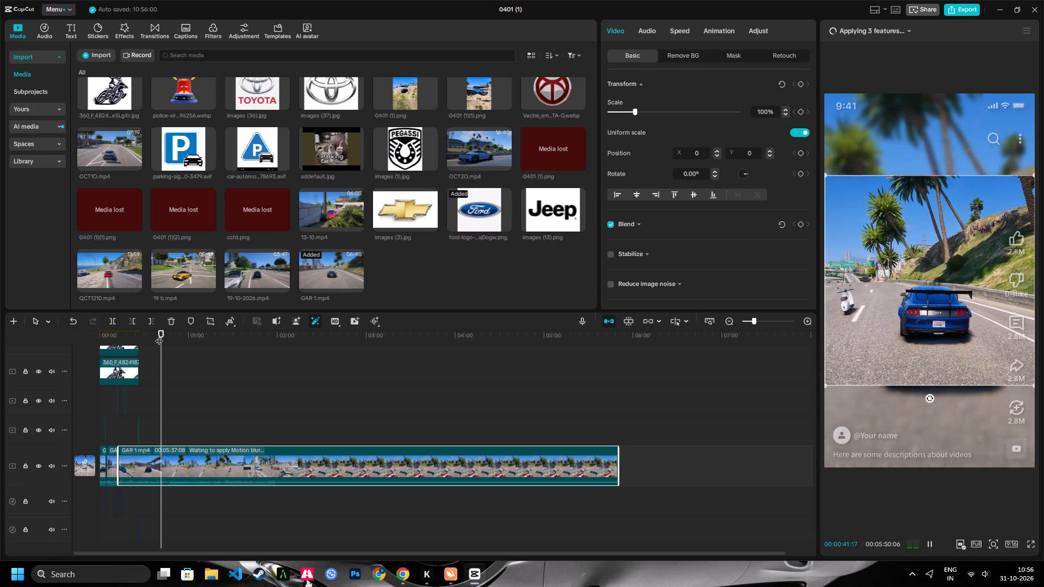
{"action": "left_click", "coordinate": [165, 334]}
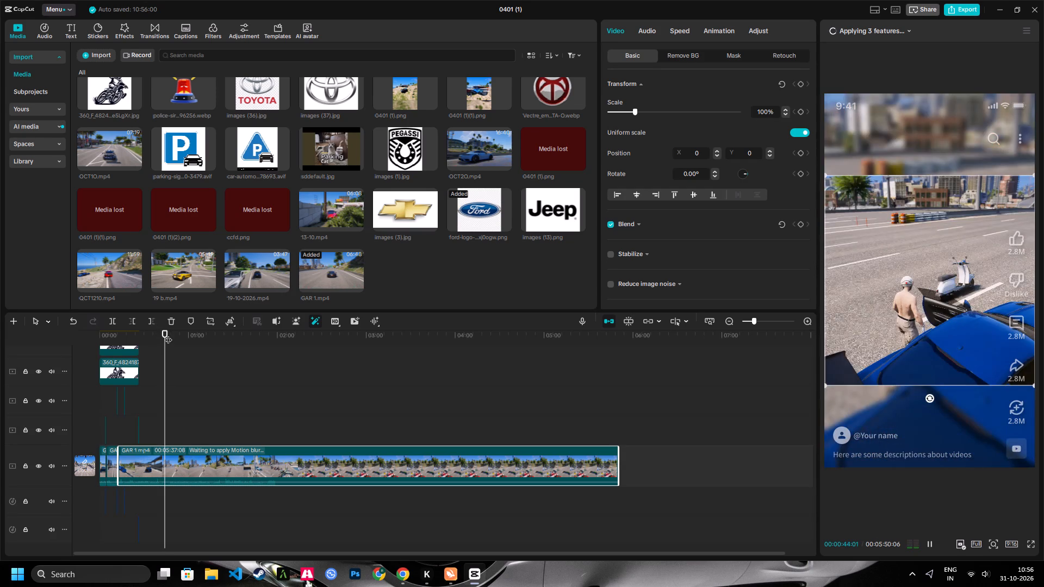
{"action": "left_click", "coordinate": [168, 334]}
{"action": "key", "text": "space"}
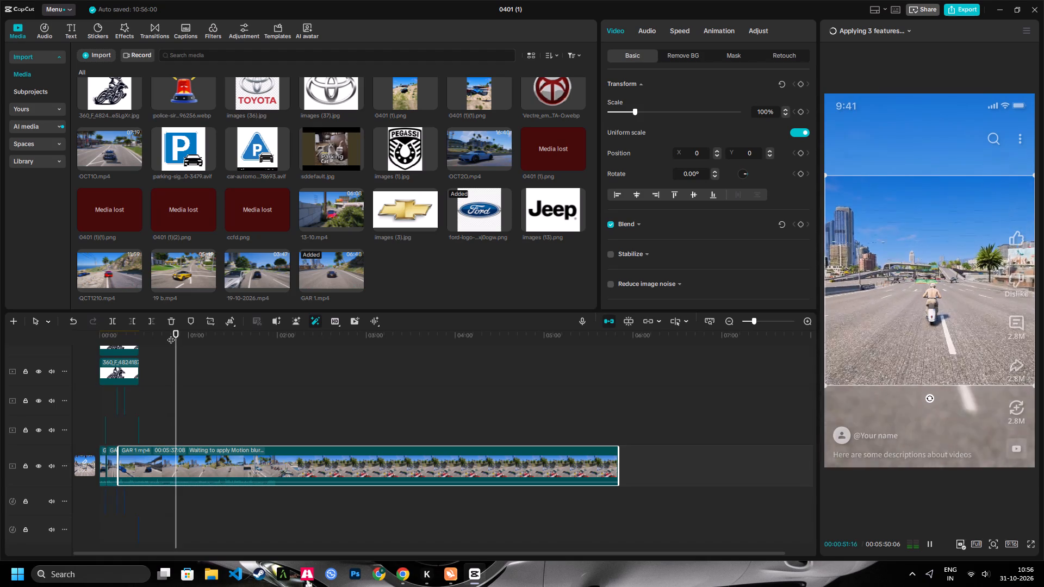
{"action": "key", "text": "space"}
{"action": "left_click", "coordinate": [133, 321]}
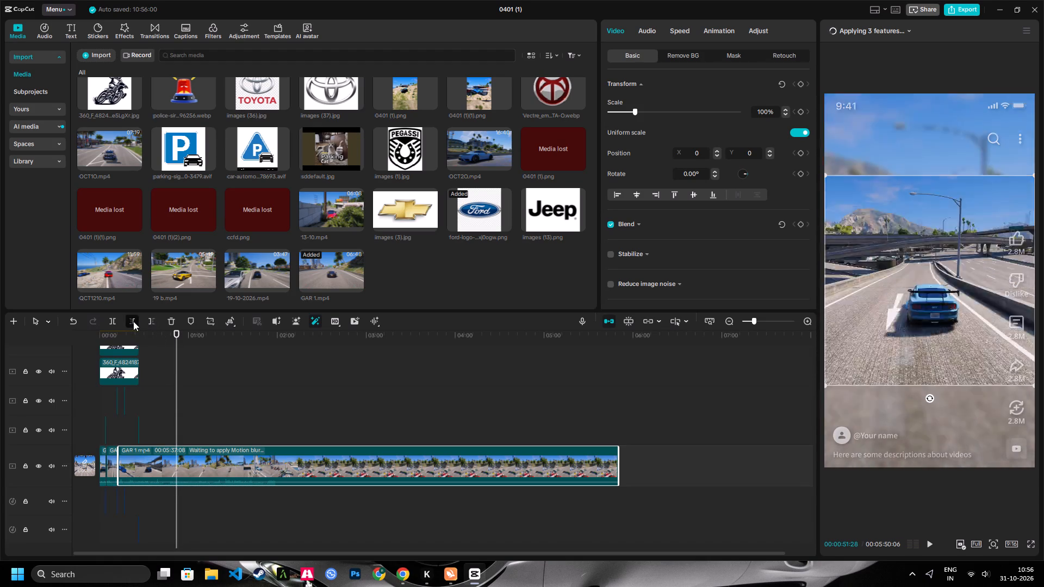
Play the second scooter jump and split the clip after it, at about 00:00:19:05.
{"action": "key", "text": "space"}
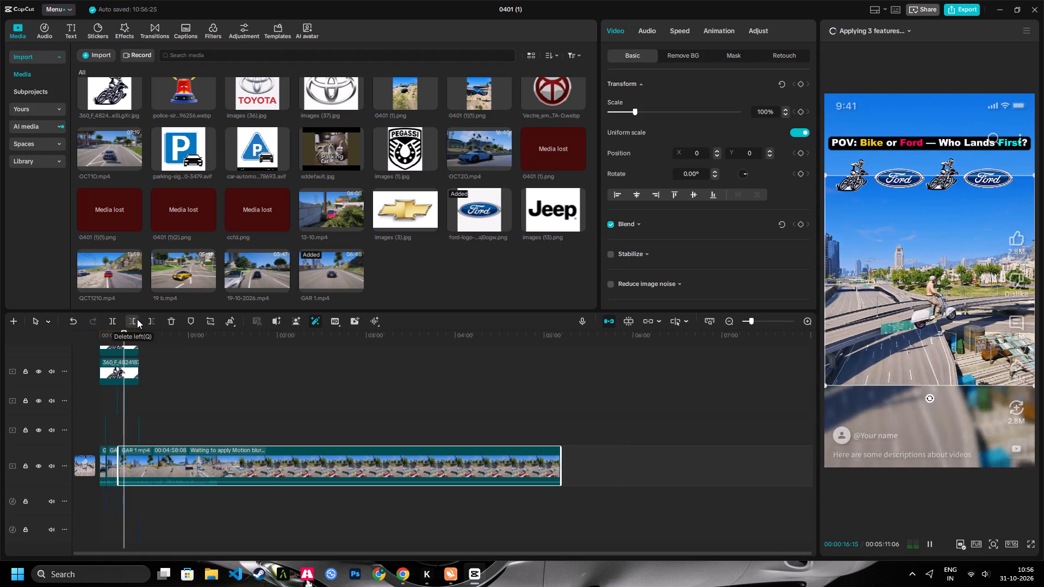
{"action": "key", "text": "space"}
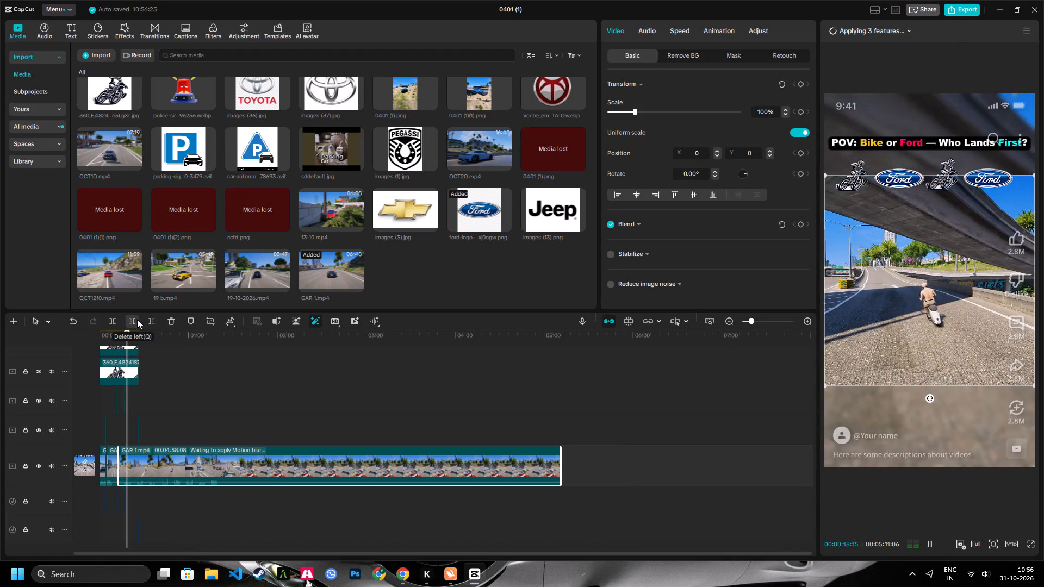
{"action": "key", "text": "space"}
{"action": "key", "text": "space"}
{"action": "key", "text": "space"}
{"action": "left_click", "coordinate": [120, 325]}
{"action": "key", "text": "space"}
{"action": "left_click", "coordinate": [121, 323]}
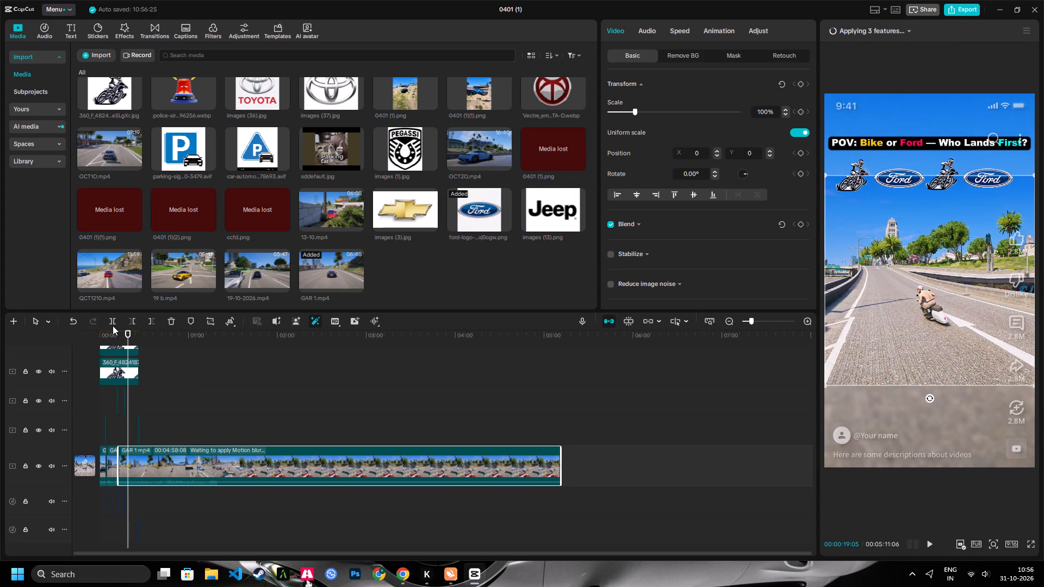
{"action": "left_click", "coordinate": [115, 322]}
Find the light blue Mustang's run and trim off the fourth clip's footage before about 00:00:41.
{"action": "key", "text": "space"}
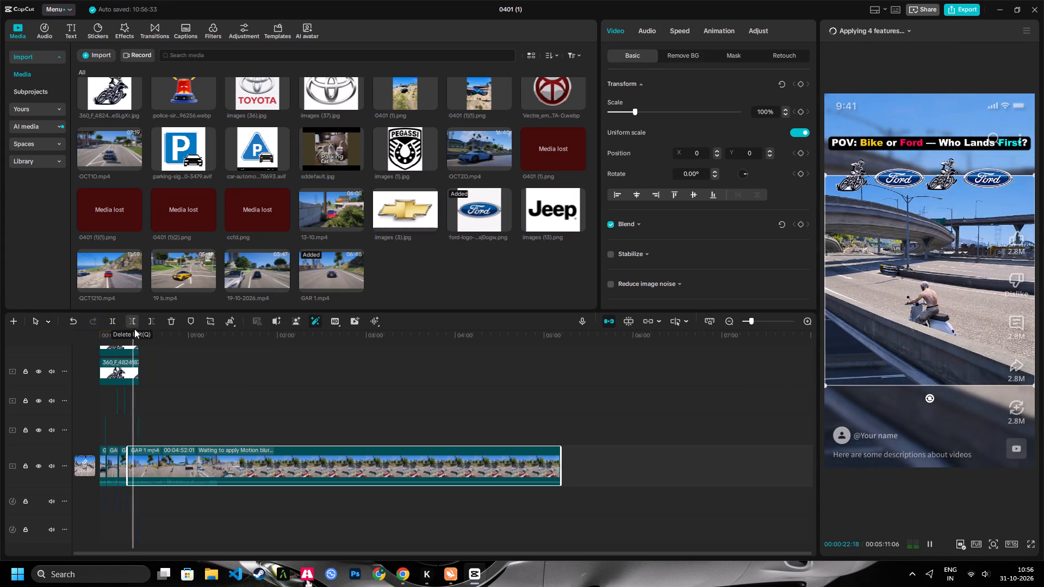
{"action": "left_click", "coordinate": [141, 333]}
{"action": "key", "text": "space"}
{"action": "left_click", "coordinate": [146, 333]}
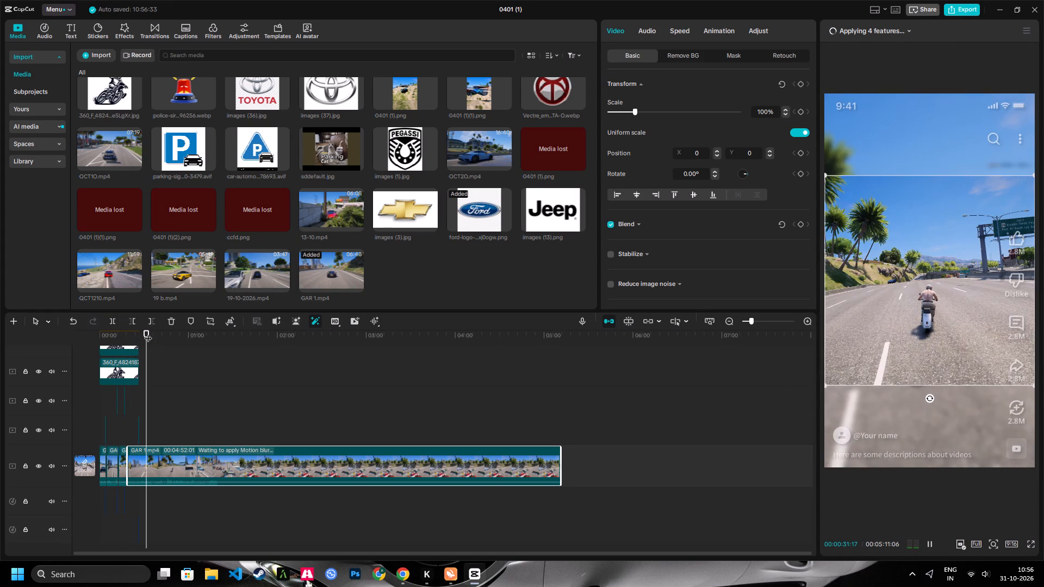
{"action": "key", "text": "space"}
{"action": "left_click", "coordinate": [150, 334]}
{"action": "key", "text": "space"}
{"action": "left_click", "coordinate": [150, 334]}
{"action": "key", "text": "space"}
{"action": "left_click", "coordinate": [154, 334]}
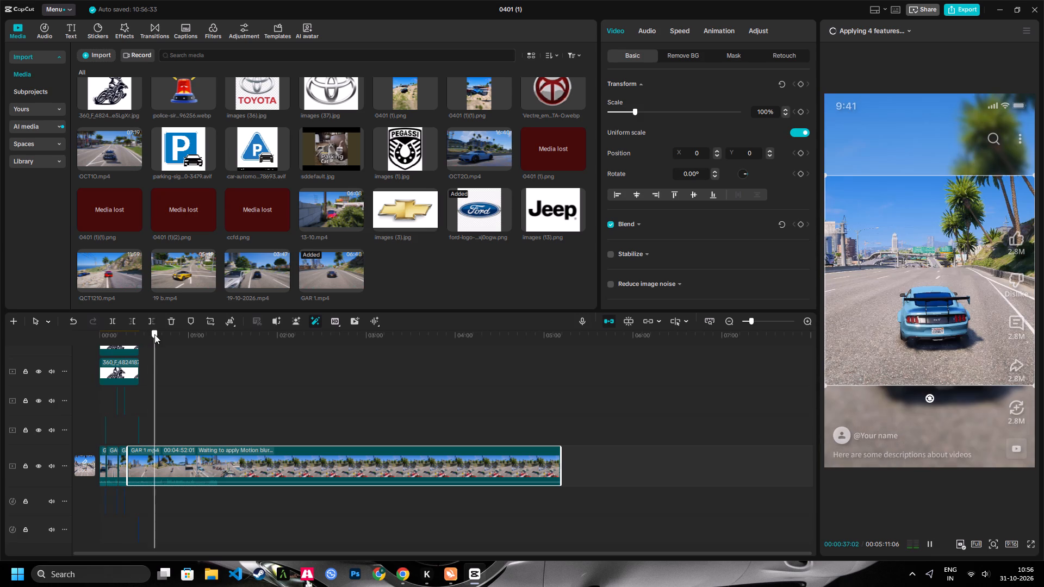
{"action": "key", "text": "space"}
{"action": "key", "text": "space"}
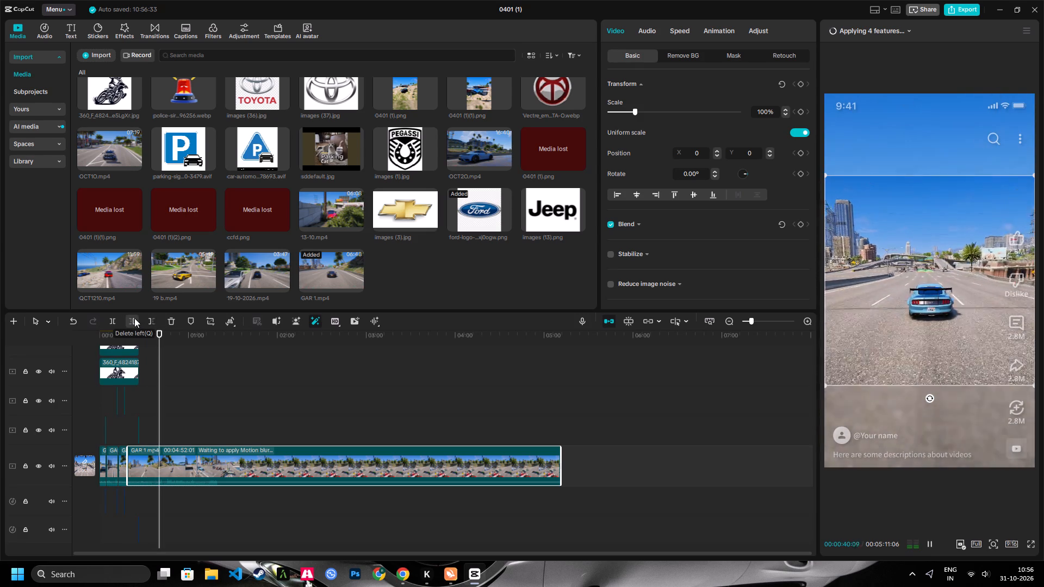
{"action": "left_click", "coordinate": [134, 318]}
Play the light blue Mustang's jump and remove all footage after about 00:00:28:26.
{"action": "key", "text": "space"}
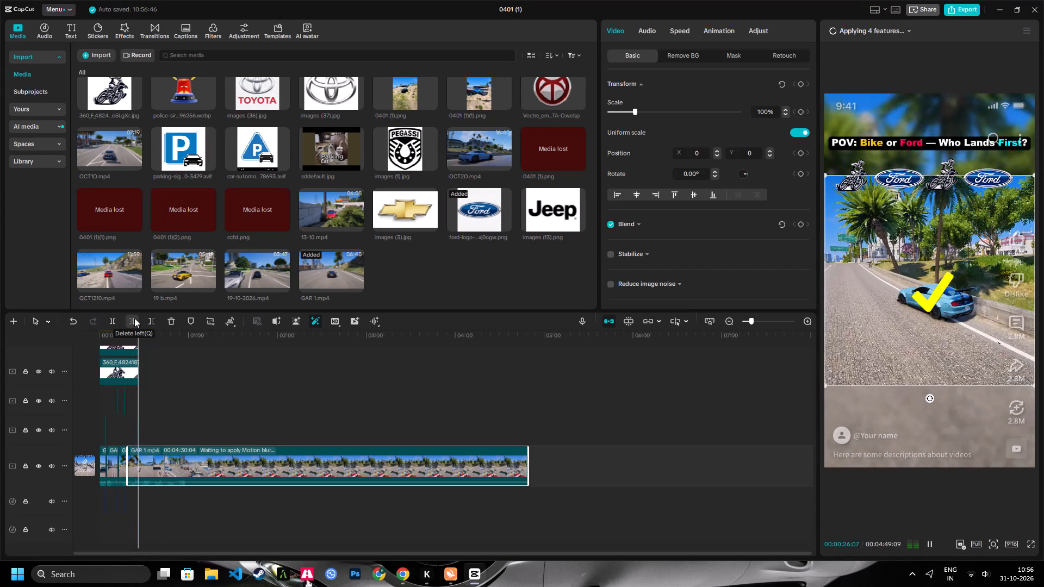
{"action": "key", "text": "space"}
{"action": "key", "text": "space"}
{"action": "key", "text": "space"}
{"action": "key", "text": "space"}
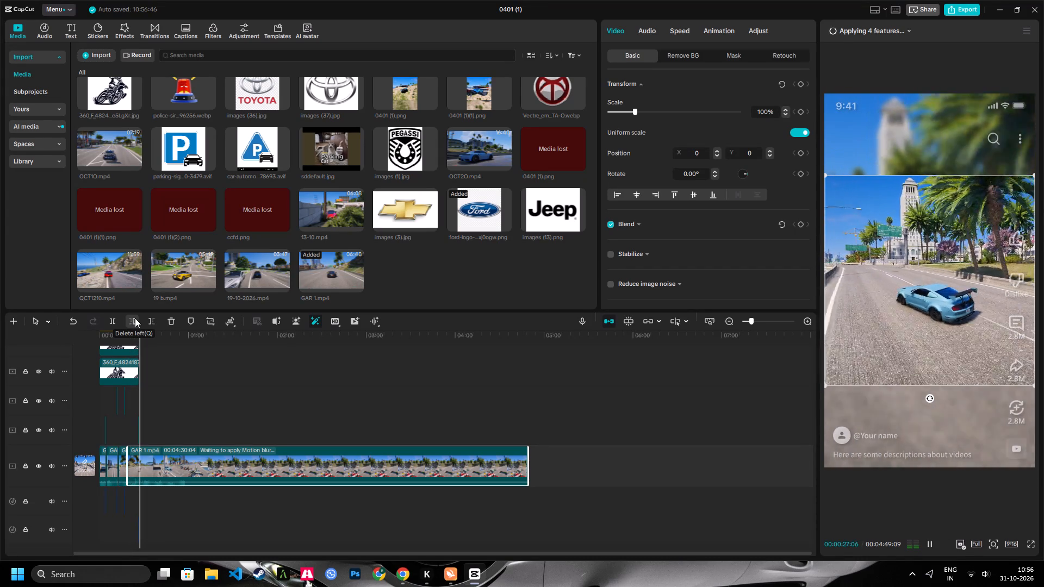
{"action": "key", "text": "space"}
{"action": "key", "text": "space"}
{"action": "key", "text": "space"}
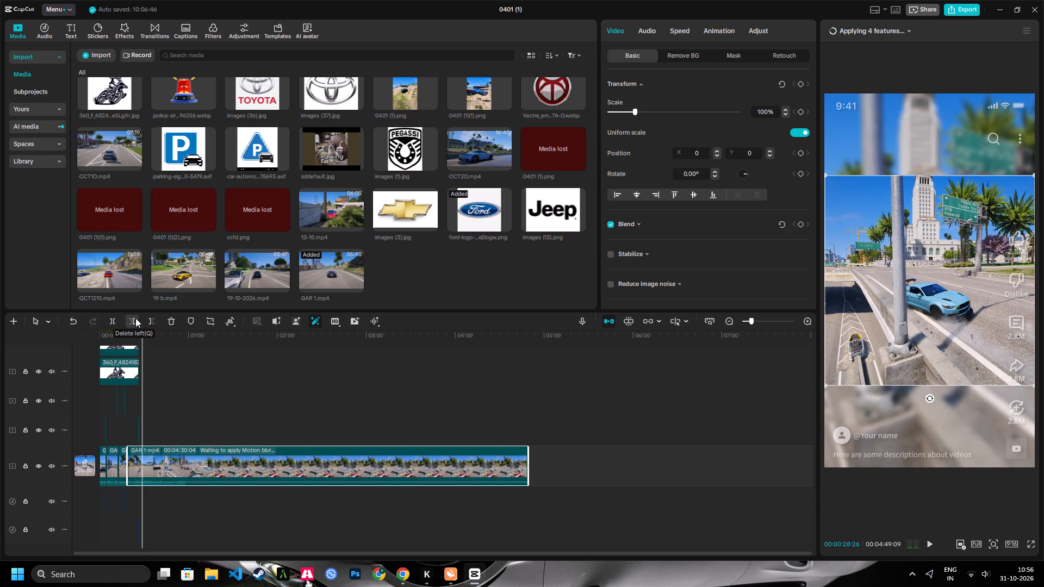
{"action": "left_click", "coordinate": [146, 319]}
Play through the blue Mustang's jump and move its check mark and correct-answer sound to the end of the second clip.
{"action": "type", "text": "z"}
{"action": "key", "text": "space"}
{"action": "key", "text": "space"}
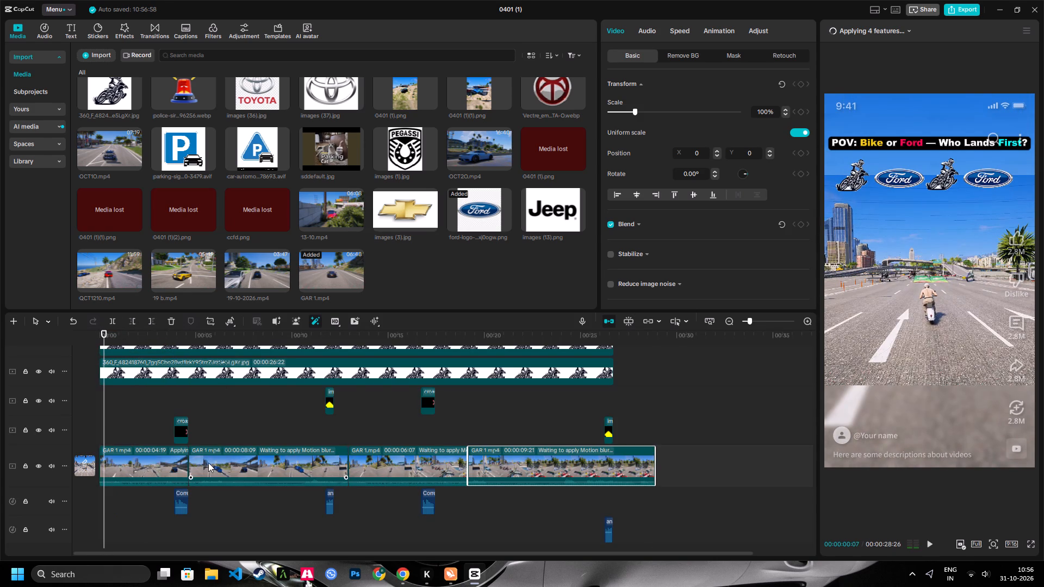
{"action": "key", "text": "space"}
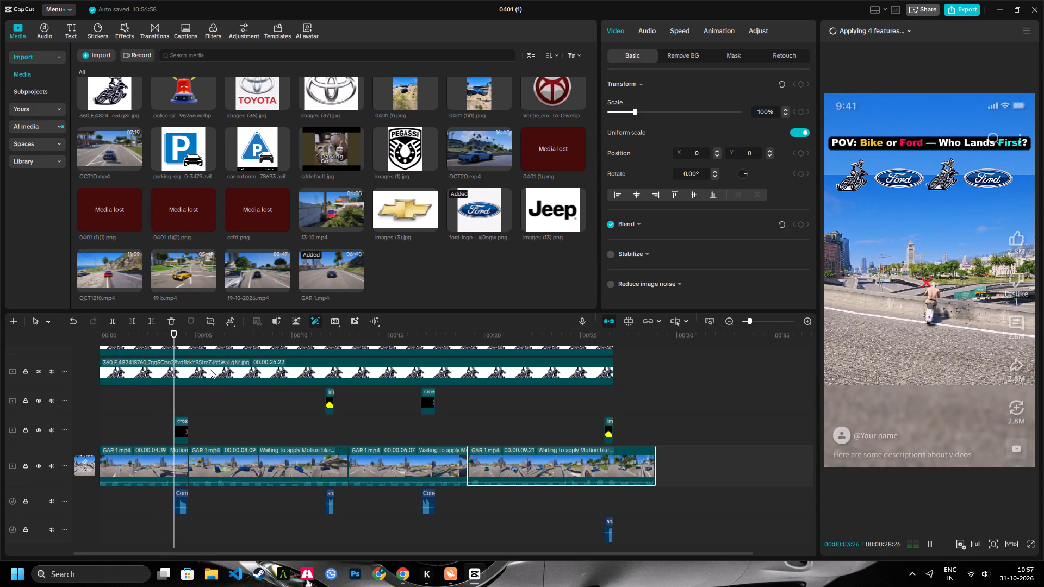
{"action": "key", "text": "space"}
{"action": "left_click", "coordinate": [334, 338]}
{"action": "left_click", "coordinate": [336, 391]}
{"action": "left_click_drag", "start_coordinate": [338, 397], "coordinate": [322, 401], "text": "ctrl"}
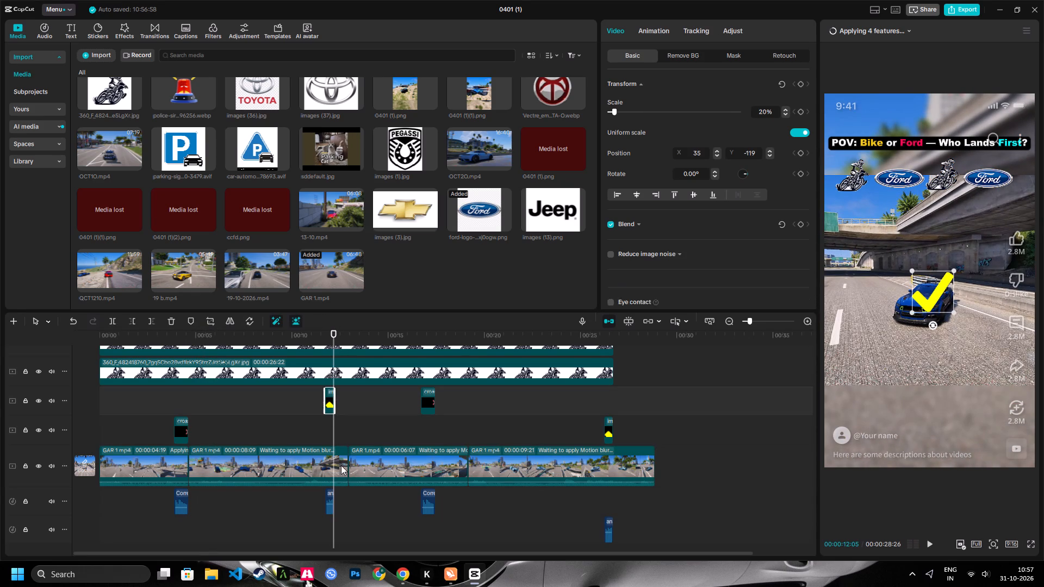
{"action": "left_click_drag", "start_coordinate": [339, 505], "coordinate": [332, 505], "text": "ctrl"}
{"action": "key", "text": "ctrl+c"}
{"action": "key", "text": "ctrl+x"}
{"action": "key", "text": "space"}
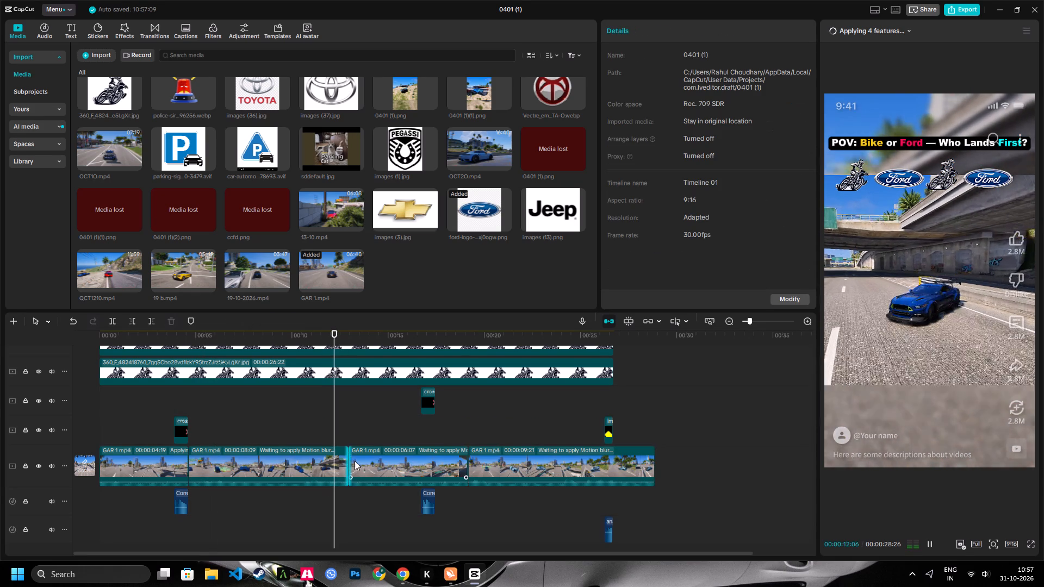
{"action": "key", "text": "space"}
{"action": "key", "text": "ctrl+v"}
{"action": "key", "text": "space"}
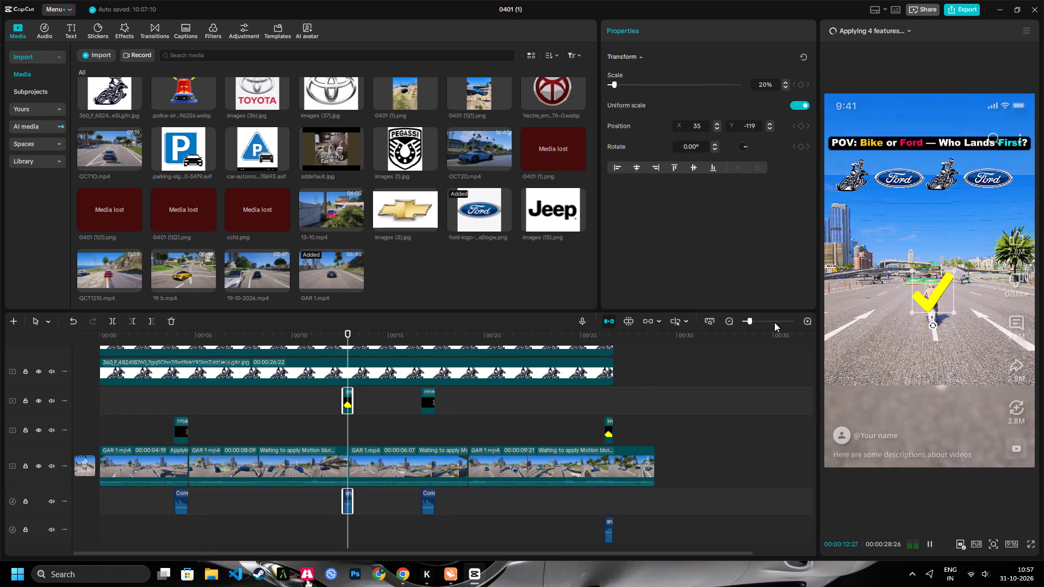
{"action": "key", "text": "space"}
{"action": "left_click_drag", "start_coordinate": [757, 320], "coordinate": [765, 322]}
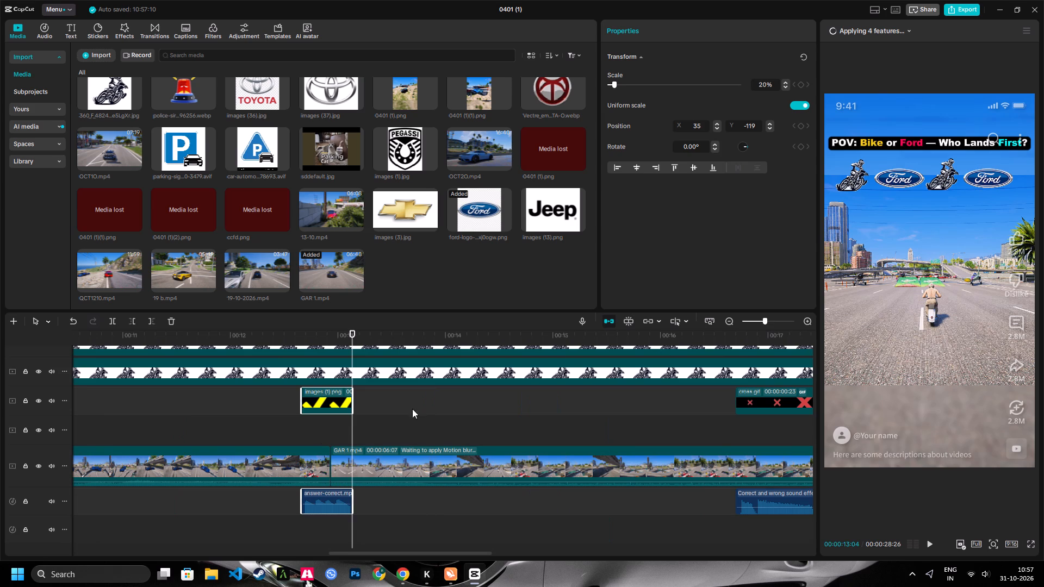
{"action": "left_click_drag", "start_coordinate": [322, 410], "coordinate": [301, 432]}
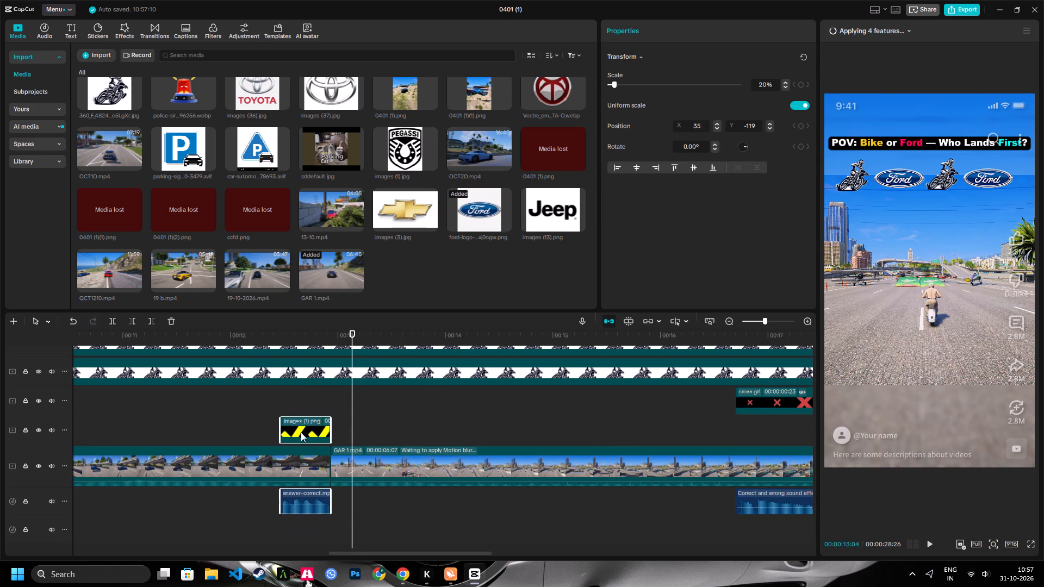
Play the second scooter jump and move its red cross and wrong-answer sound to just before the third clip's end.
{"action": "key", "text": "shift+z"}
{"action": "key", "text": "space"}
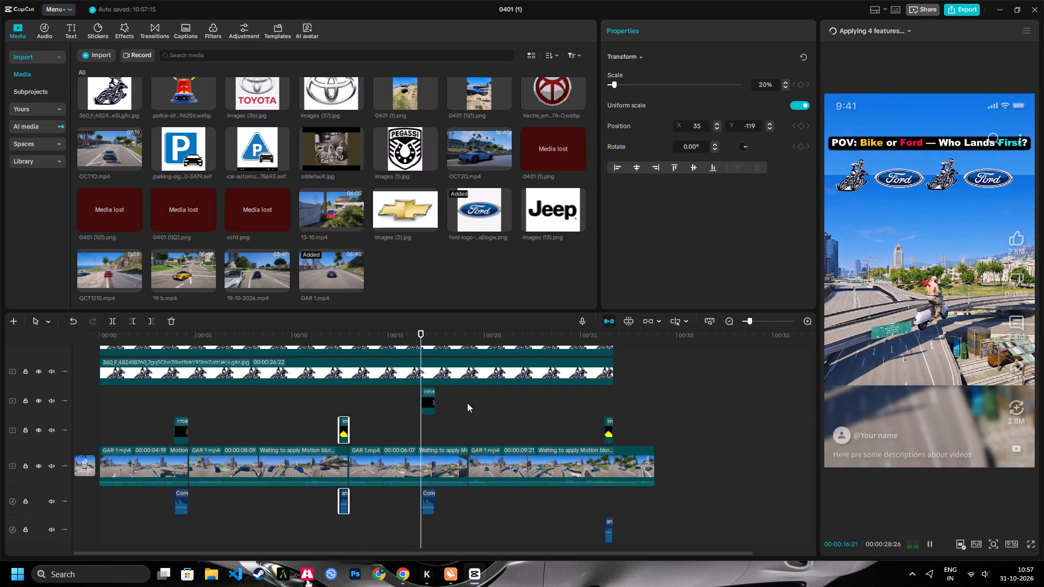
{"action": "key", "text": "space"}
{"action": "left_click_drag", "start_coordinate": [445, 409], "coordinate": [414, 405]}
{"action": "left_click_drag", "start_coordinate": [438, 400], "coordinate": [425, 406]}
{"action": "left_click_drag", "start_coordinate": [440, 498], "coordinate": [426, 504], "text": "ctrl"}
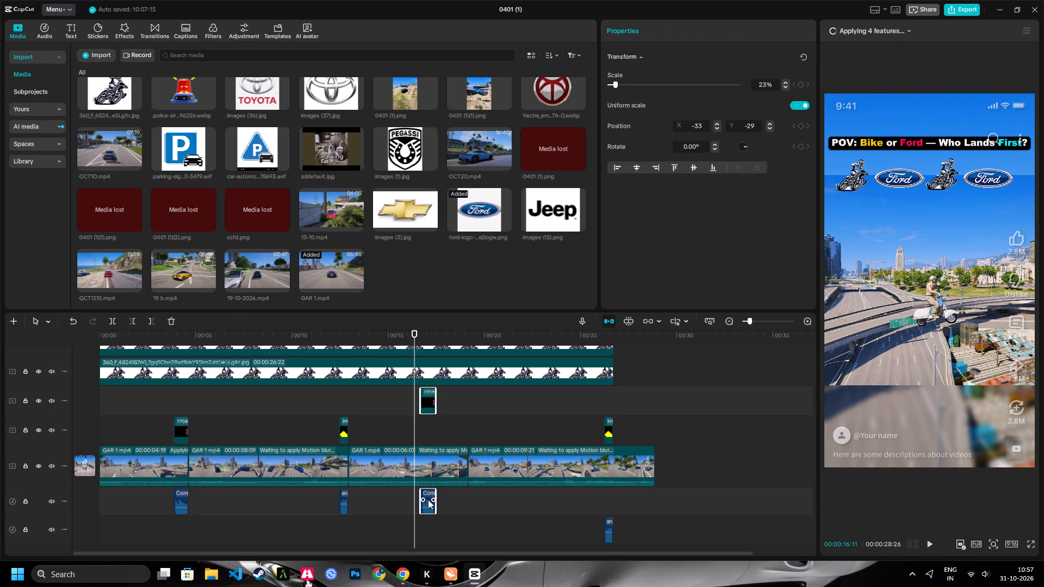
{"action": "key", "text": "ctrl+c"}
{"action": "key", "text": "ctrl+x"}
{"action": "left_click", "coordinate": [456, 340]}
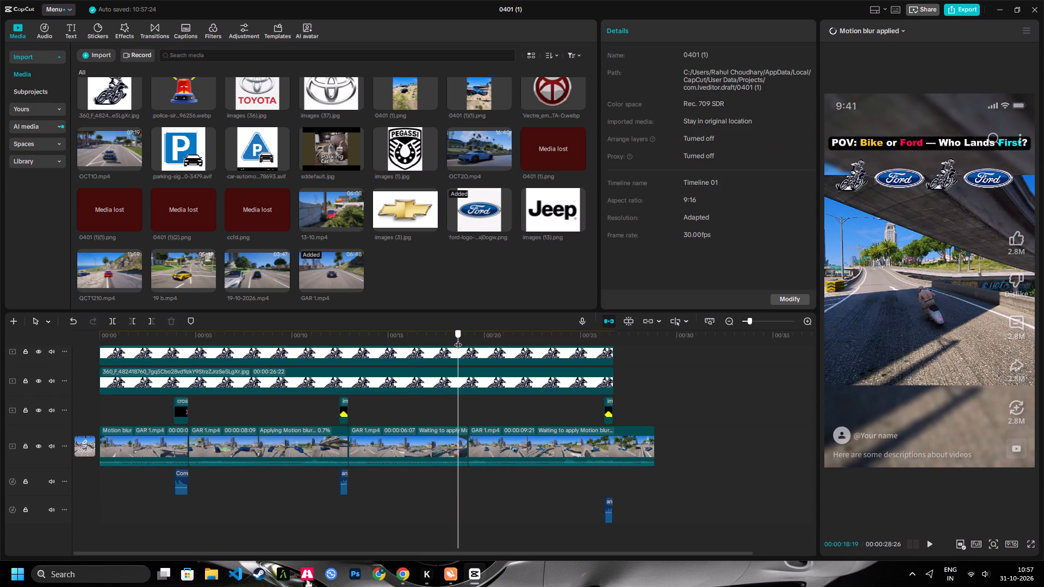
{"action": "key", "text": "ctrl+v"}
{"action": "left_click", "coordinate": [761, 322]}
{"action": "key", "text": "space"}
{"action": "key", "text": "space"}
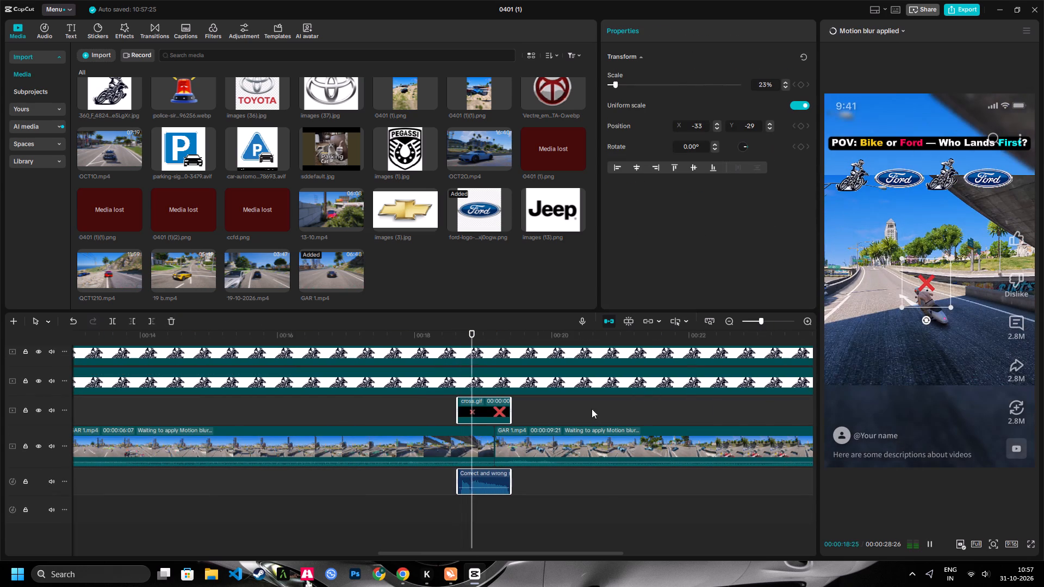
{"action": "left_click_drag", "start_coordinate": [491, 406], "coordinate": [473, 407]}
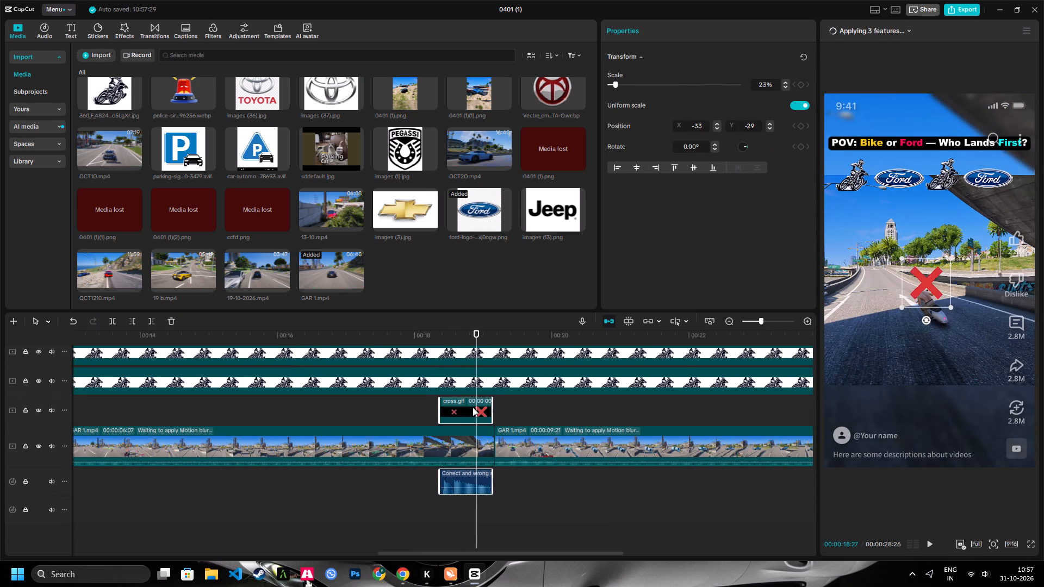
{"action": "key", "text": "space"}
Move the final check mark and its sound to the light blue Mustang's landing, just before the fourth clip's end.
{"action": "key", "text": "shift+z"}
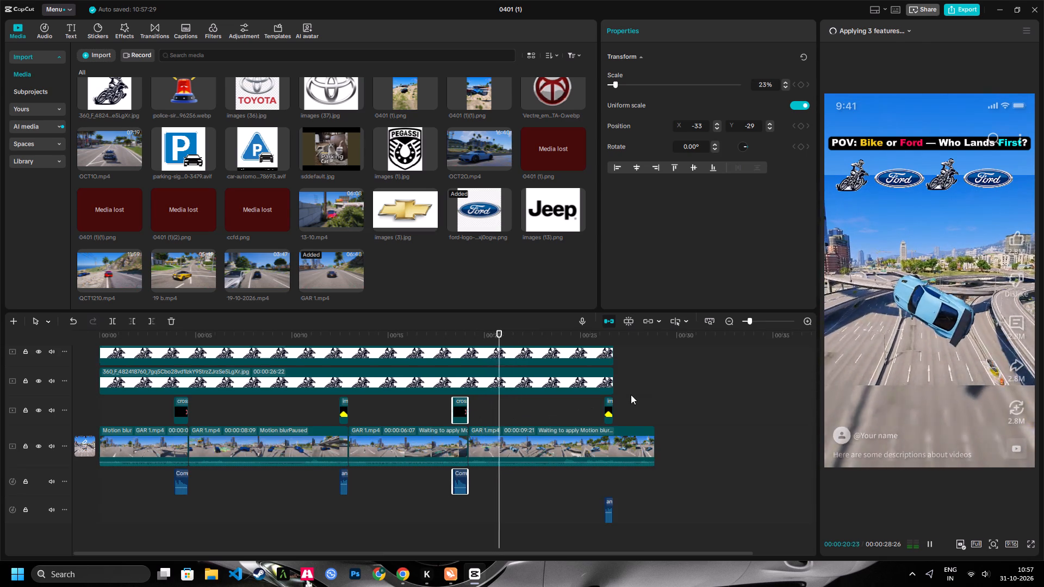
{"action": "left_click_drag", "start_coordinate": [629, 397], "coordinate": [603, 419]}
{"action": "key", "text": "space"}
{"action": "left_click_drag", "start_coordinate": [627, 512], "coordinate": [586, 515], "text": "ctrl"}
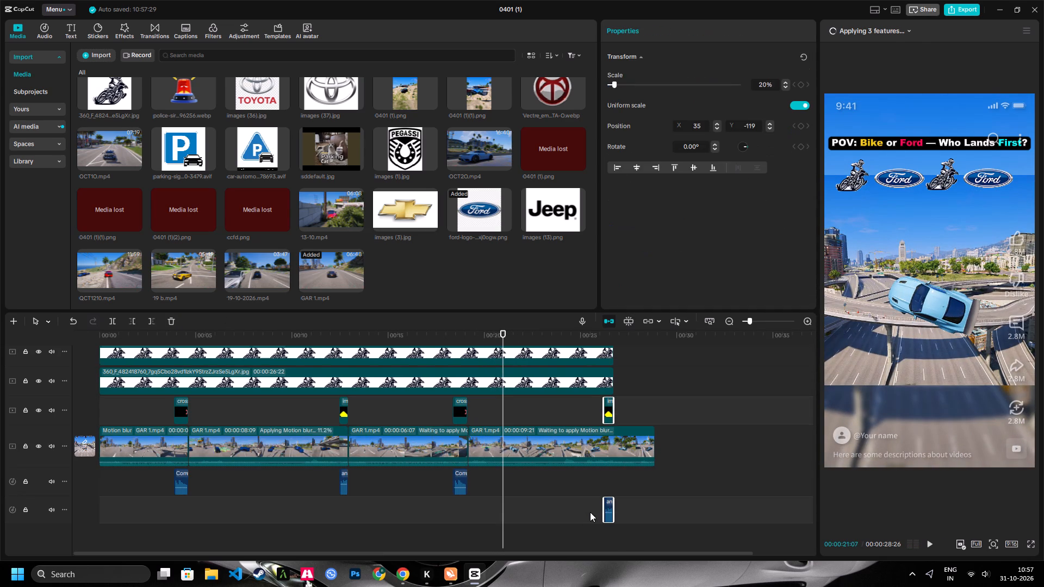
{"action": "key", "text": "ctrl+c"}
{"action": "key", "text": "ctrl+x"}
{"action": "left_click_drag", "start_coordinate": [650, 330], "coordinate": [643, 341]}
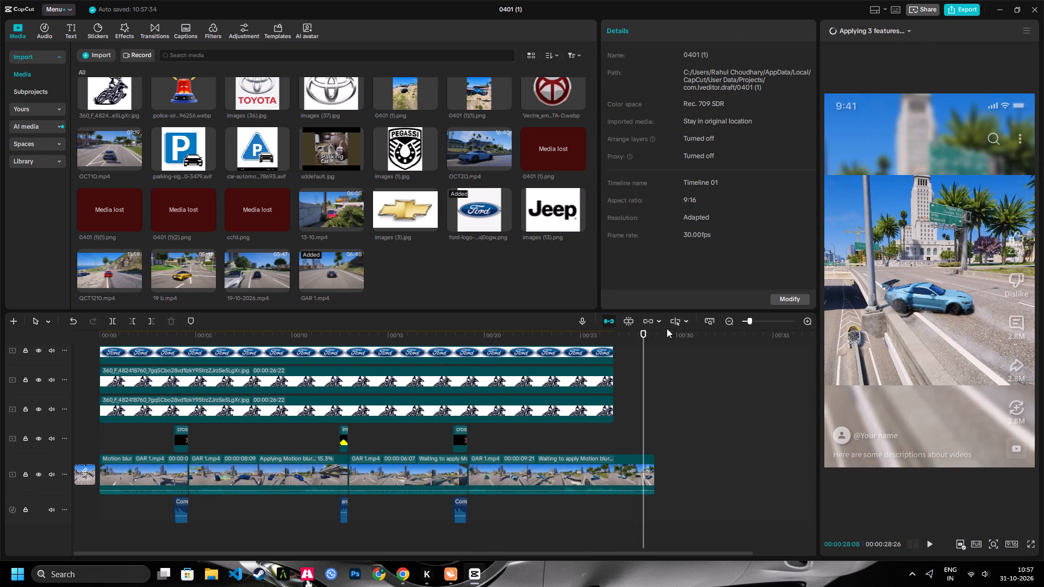
{"action": "left_click", "coordinate": [757, 320]}
{"action": "key", "text": "ctrl+v"}
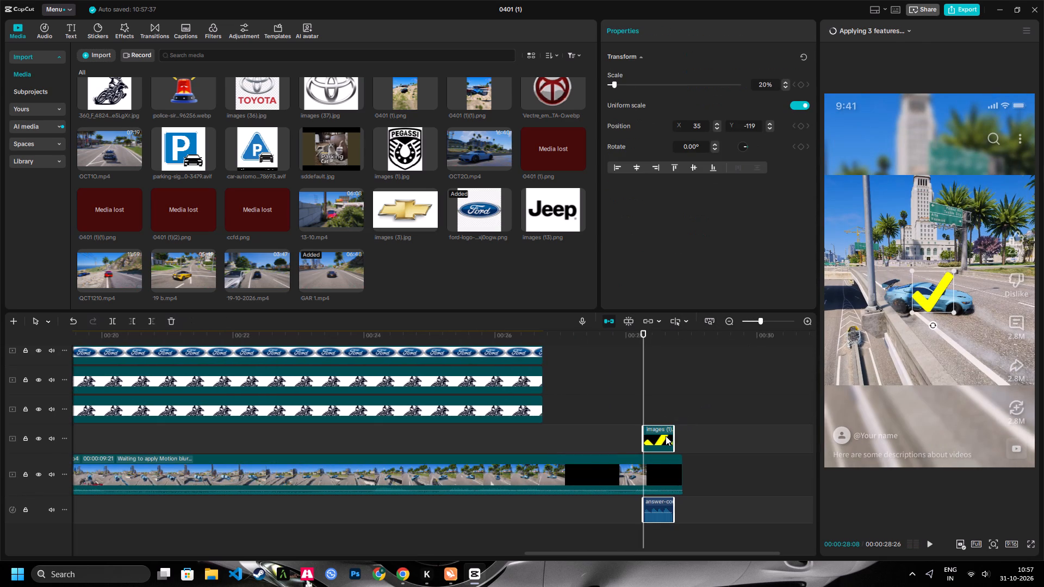
{"action": "left_click", "coordinate": [665, 436]}
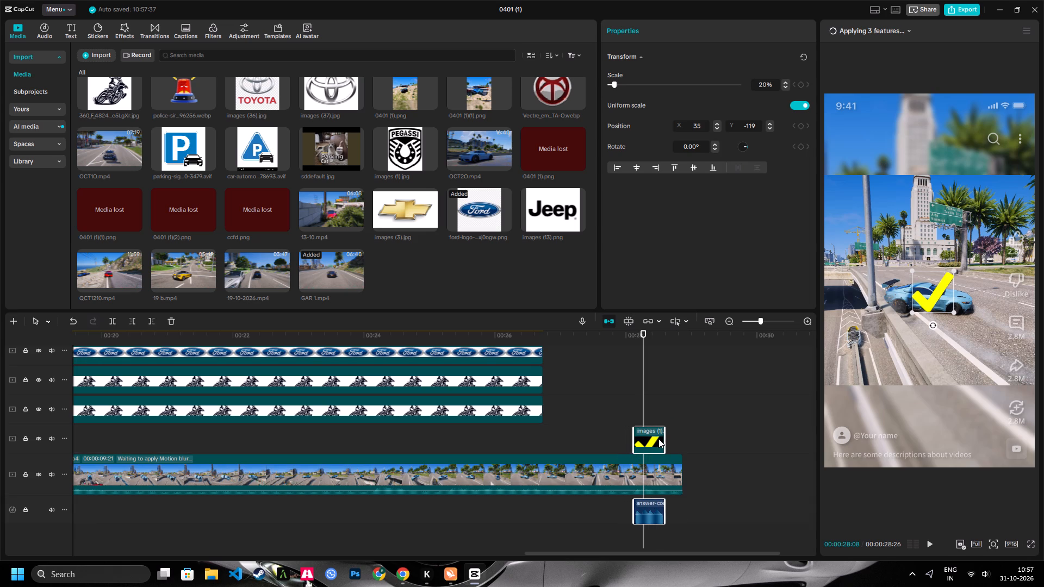
{"action": "key", "text": "space"}
{"action": "key", "text": "space"}
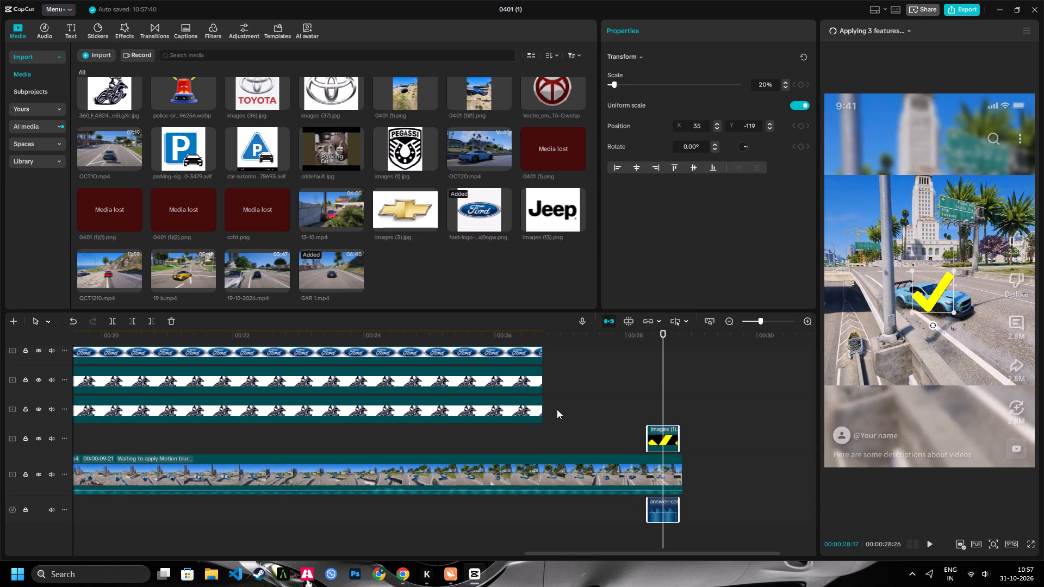
Delete the two motorcycle logo overlays and the two Ford logo overlays from the timeline.
{"action": "scroll", "coordinate": [555, 409], "scroll_direction": "up", "scroll_amount": 3}
{"action": "left_click", "coordinate": [513, 425]}
{"action": "key", "text": "Delete"}
{"action": "left_click", "coordinate": [486, 376]}
{"action": "key", "text": "Delete"}
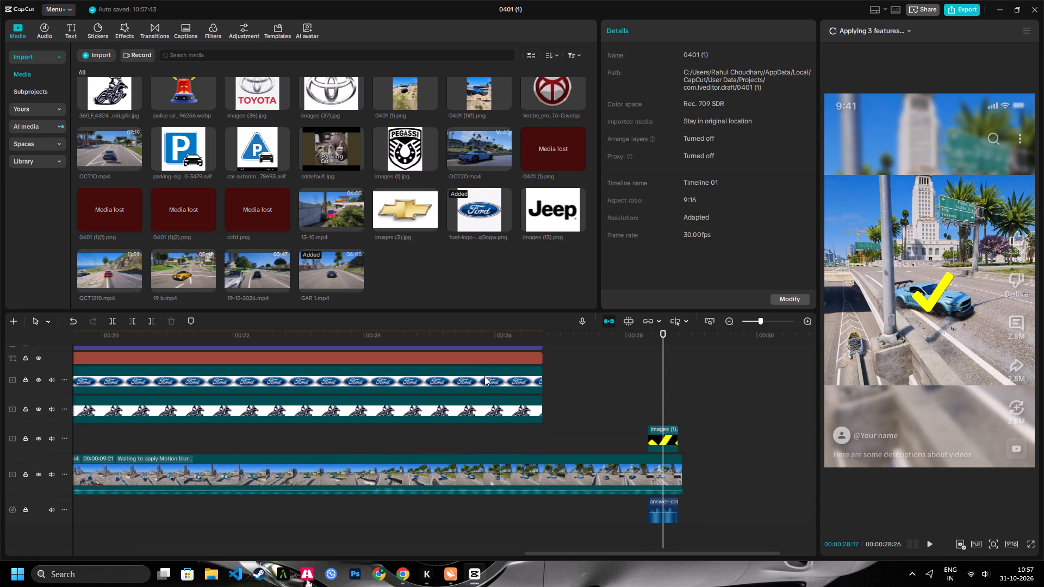
{"action": "left_click", "coordinate": [484, 376]}
{"action": "key", "text": "Delete"}
{"action": "left_click", "coordinate": [481, 401]}
{"action": "key", "text": "Delete"}
Extend the "POV: Bike or Ford — Who Lands First?" title and the Clear layer past the video's end, to about 00:00:29:15.
{"action": "left_click_drag", "start_coordinate": [553, 395], "coordinate": [534, 363]}
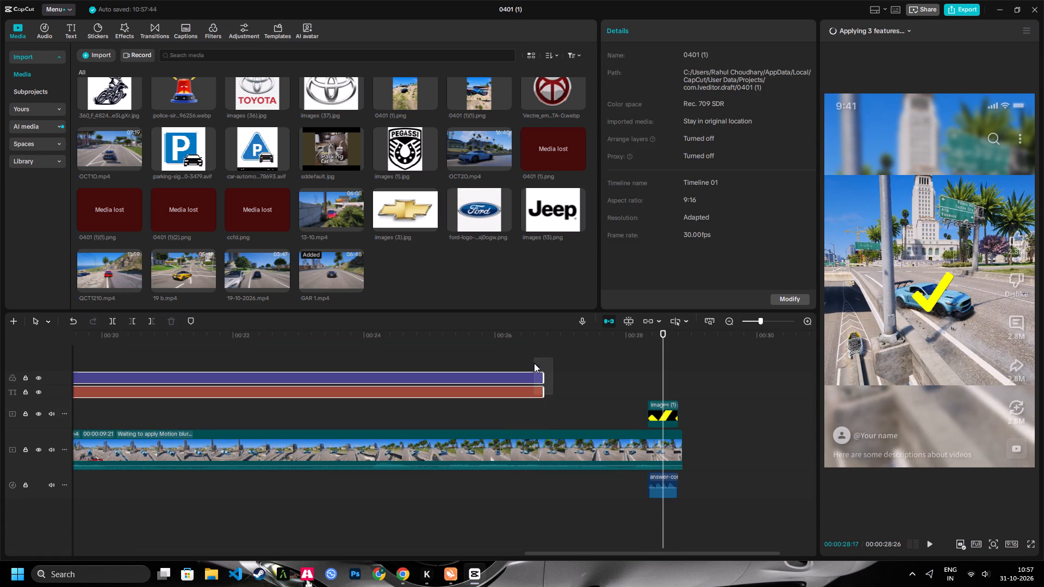
{"action": "left_click_drag", "start_coordinate": [534, 363], "coordinate": [534, 358]}
{"action": "left_click_drag", "start_coordinate": [545, 382], "coordinate": [724, 394]}
{"action": "key", "text": "shift+z"}
Return to the start of the timeline and look through the imported media for a logo that suits the scooter.
{"action": "key", "text": "space"}
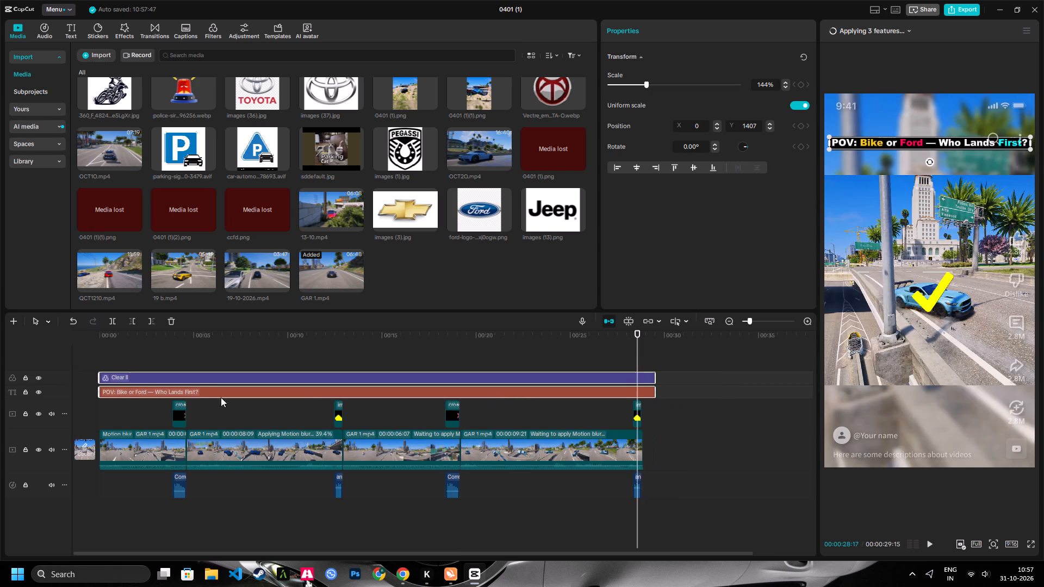
{"action": "left_click_drag", "start_coordinate": [201, 340], "coordinate": [0, 376]}
{"action": "key", "text": "space"}
{"action": "key", "text": "space"}
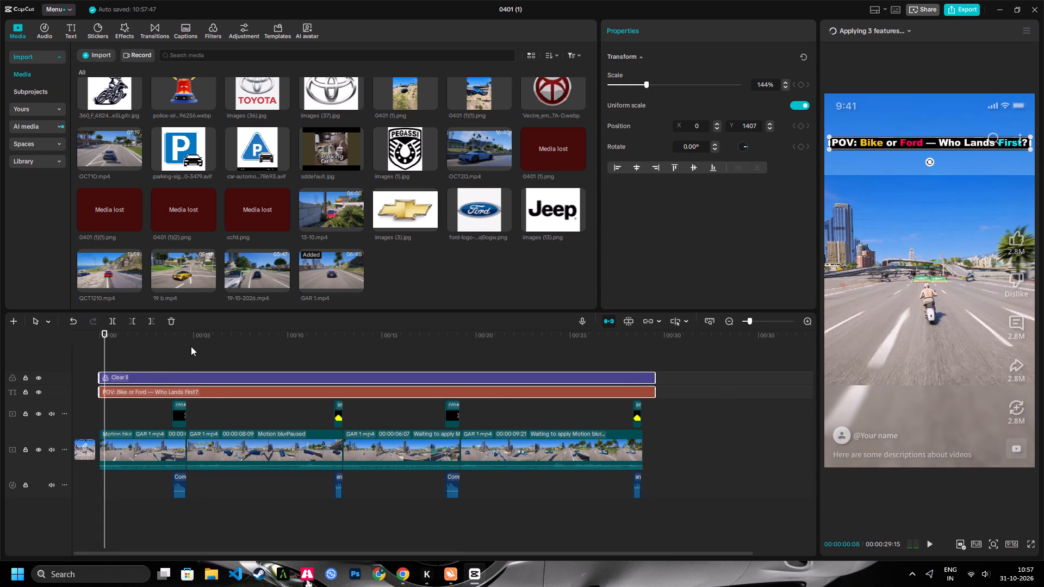
{"action": "left_click_drag", "start_coordinate": [179, 336], "coordinate": [0, 342]}
{"action": "scroll", "coordinate": [325, 234], "scroll_direction": "up", "scroll_amount": 2}
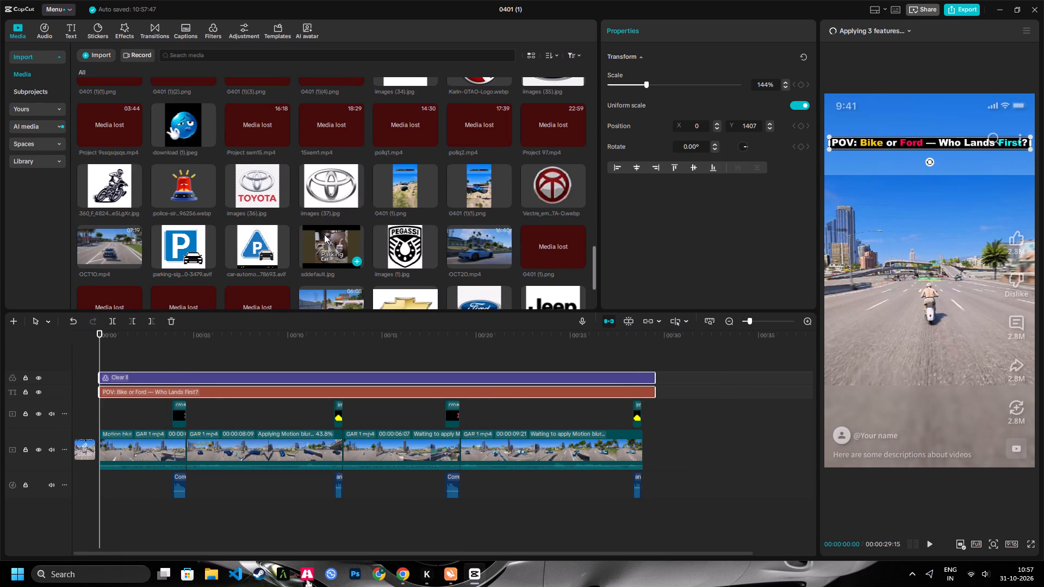
{"action": "scroll", "coordinate": [290, 244], "scroll_direction": "up", "scroll_amount": 2}
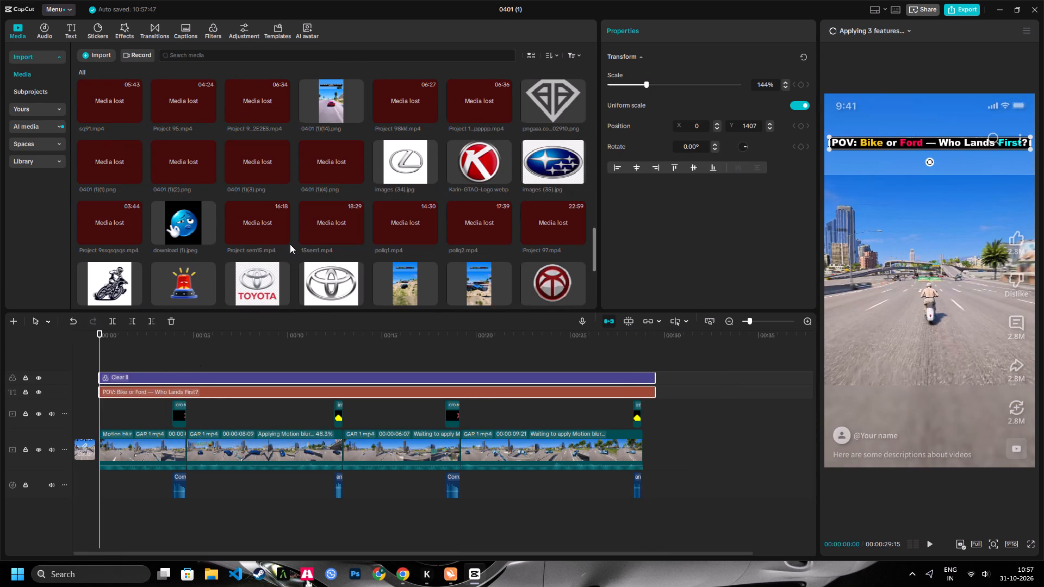
{"action": "scroll", "coordinate": [290, 244], "scroll_direction": "up", "scroll_amount": 1}
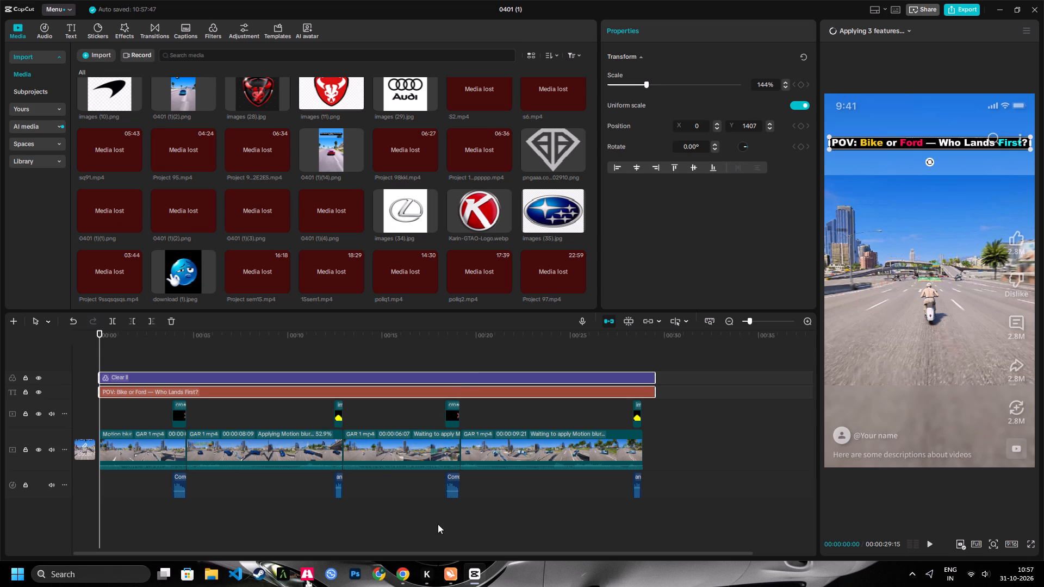
Switch to Chrome and search Google in a new tab for "scooter png image".
{"action": "left_click", "coordinate": [401, 573]}
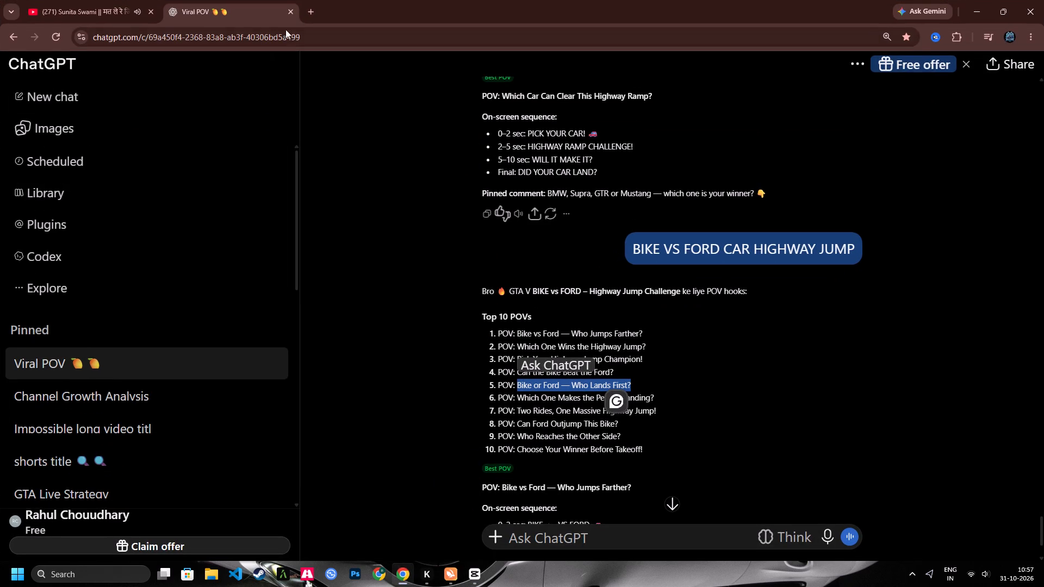
{"action": "left_click", "coordinate": [309, 4]}
{"action": "left_click", "coordinate": [382, 261]}
{"action": "key", "text": "s"}
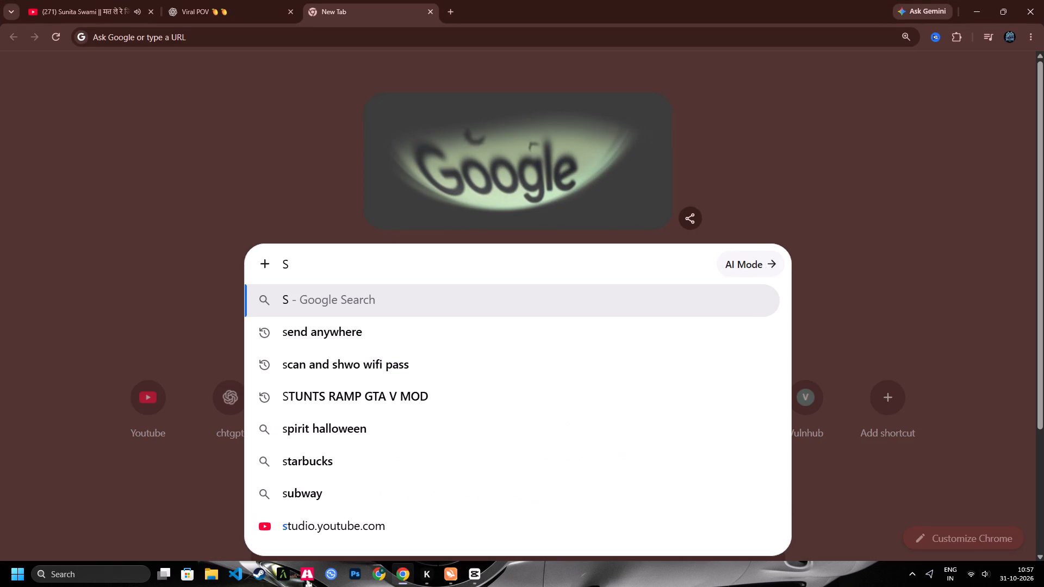
{"action": "type", "text": "COO"}
{"action": "type", "text": "TER"}
{"action": "key", "text": "space"}
{"action": "type", "text": "PNG"}
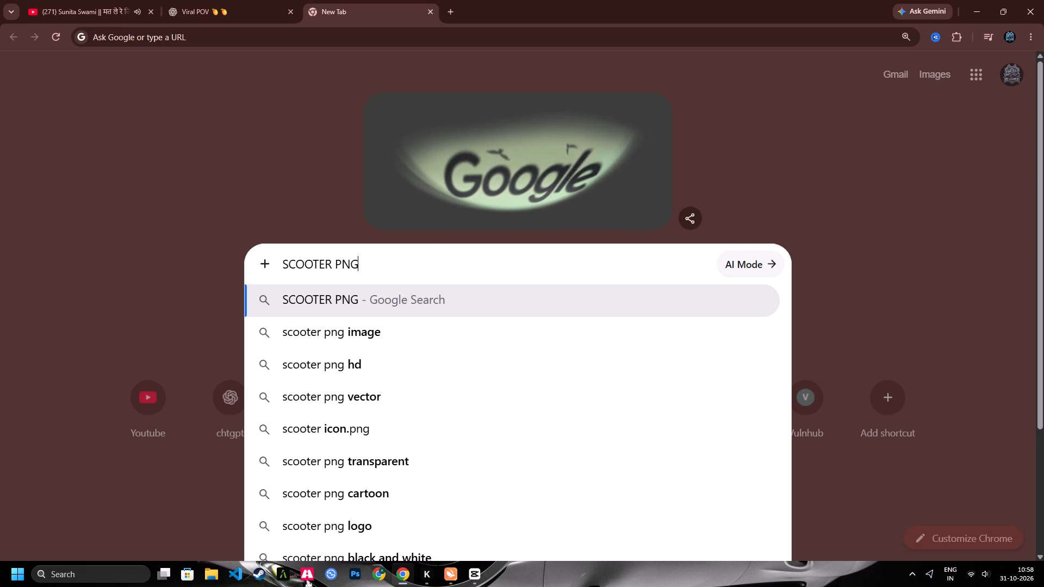
{"action": "key", "text": "Down"}
{"action": "key", "text": "Return"}
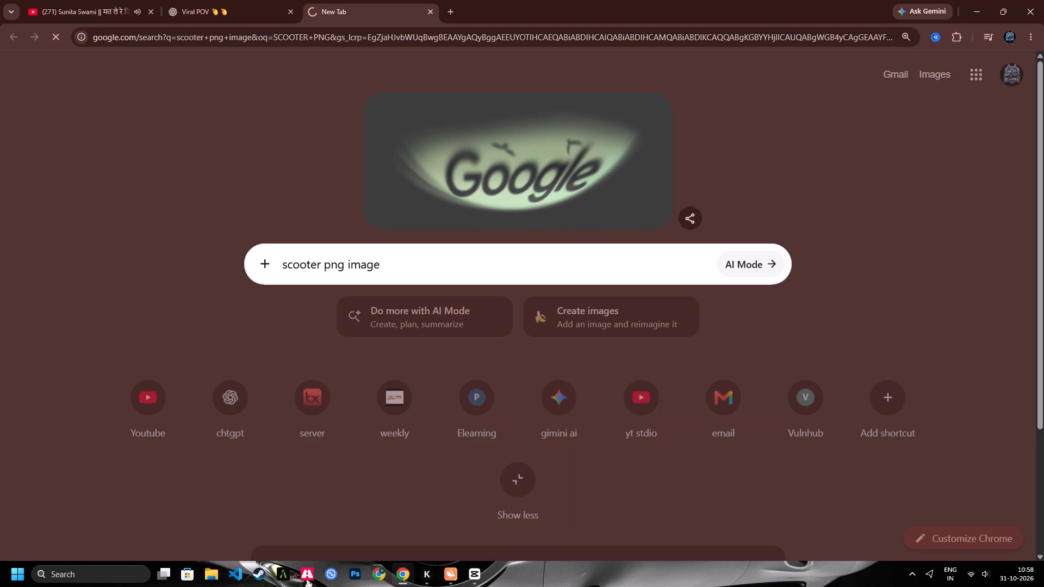
{"action": "left_click", "coordinate": [126, 0]}
{"action": "left_click", "coordinate": [399, 0]}
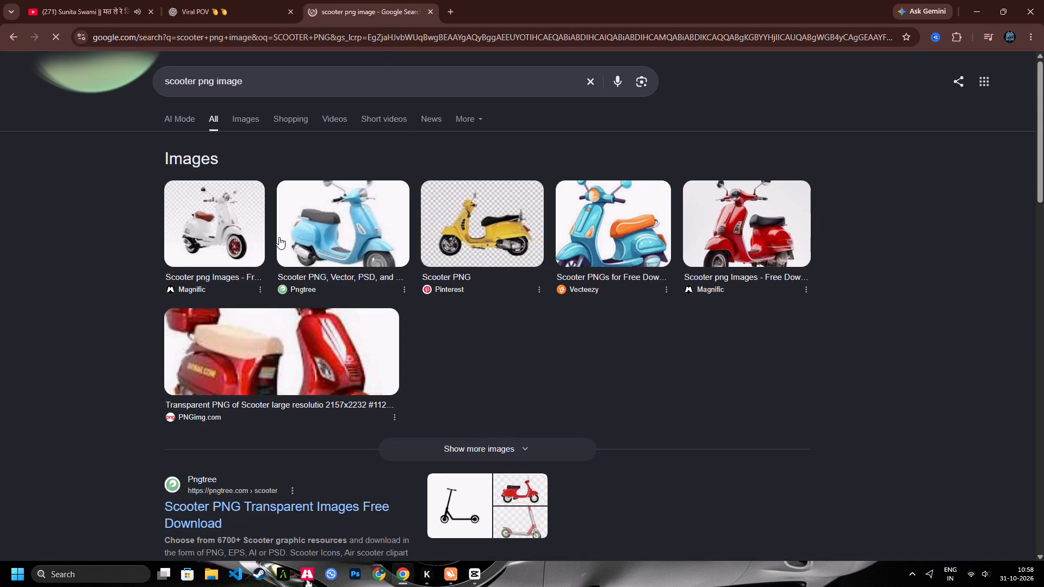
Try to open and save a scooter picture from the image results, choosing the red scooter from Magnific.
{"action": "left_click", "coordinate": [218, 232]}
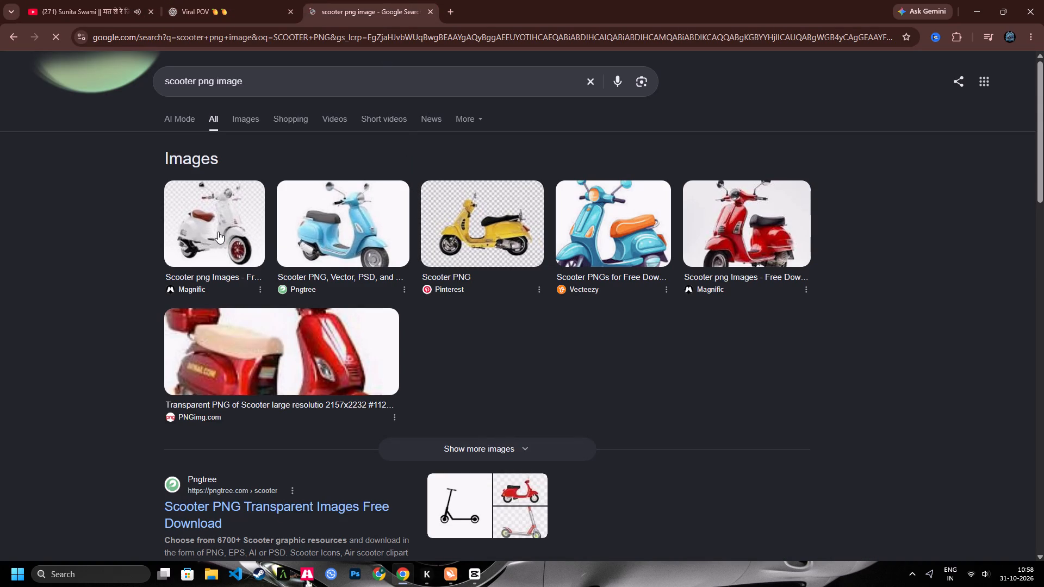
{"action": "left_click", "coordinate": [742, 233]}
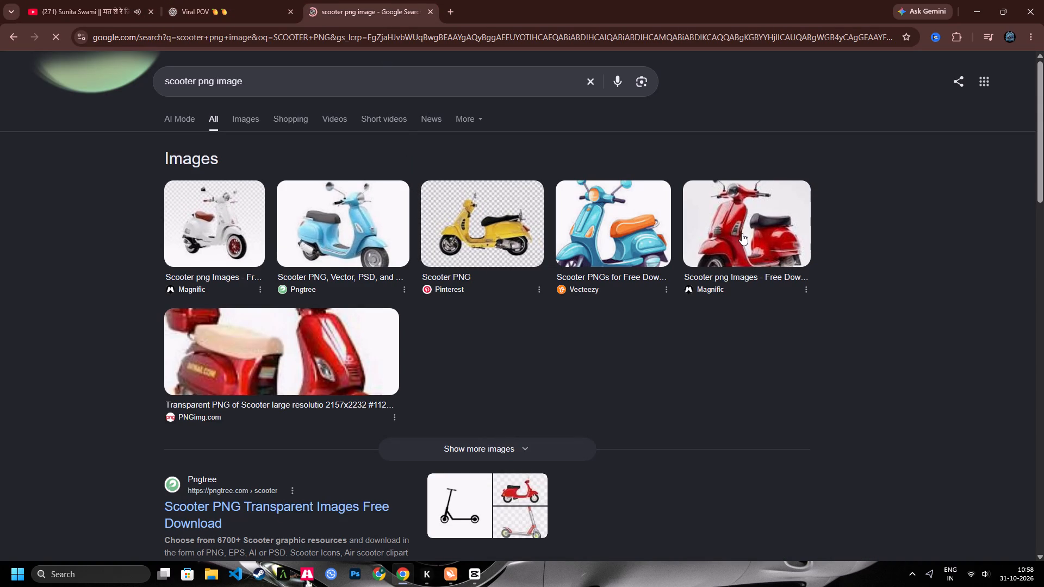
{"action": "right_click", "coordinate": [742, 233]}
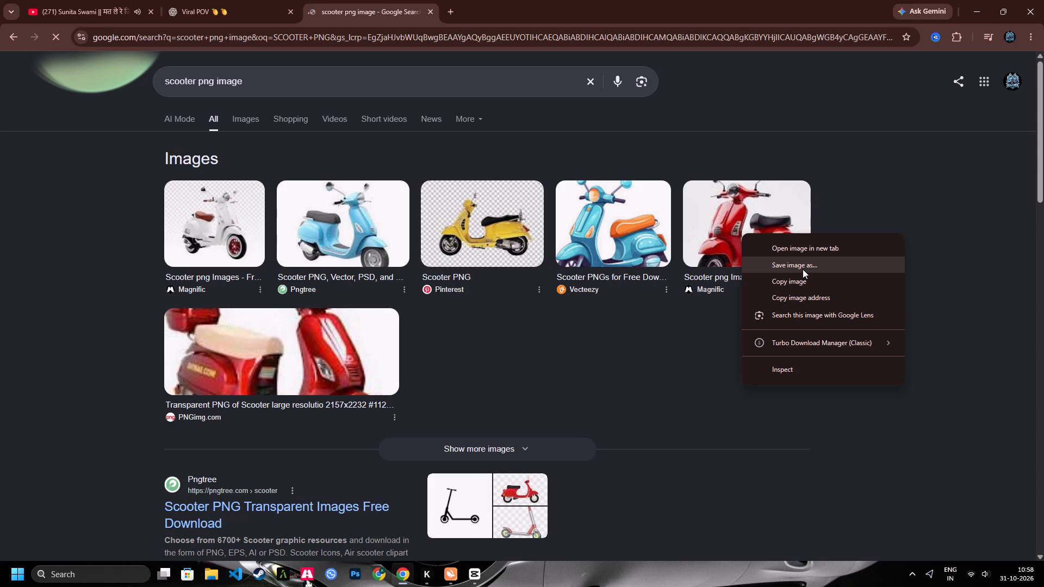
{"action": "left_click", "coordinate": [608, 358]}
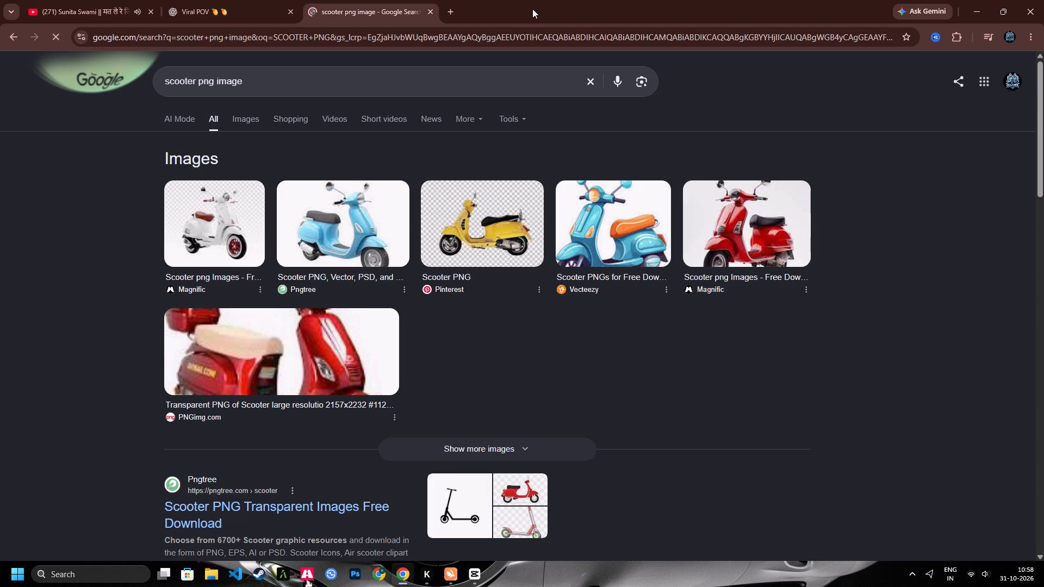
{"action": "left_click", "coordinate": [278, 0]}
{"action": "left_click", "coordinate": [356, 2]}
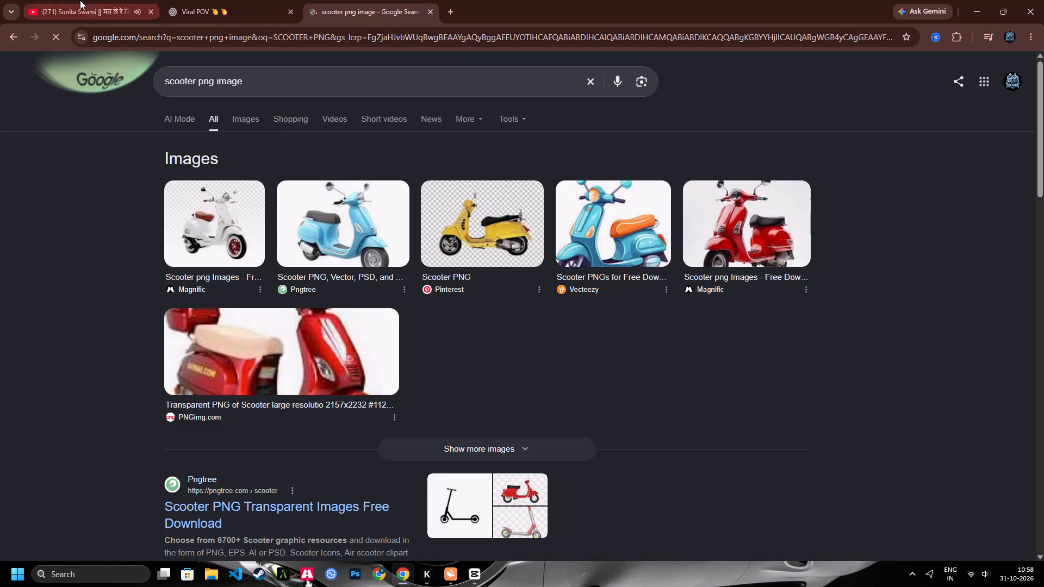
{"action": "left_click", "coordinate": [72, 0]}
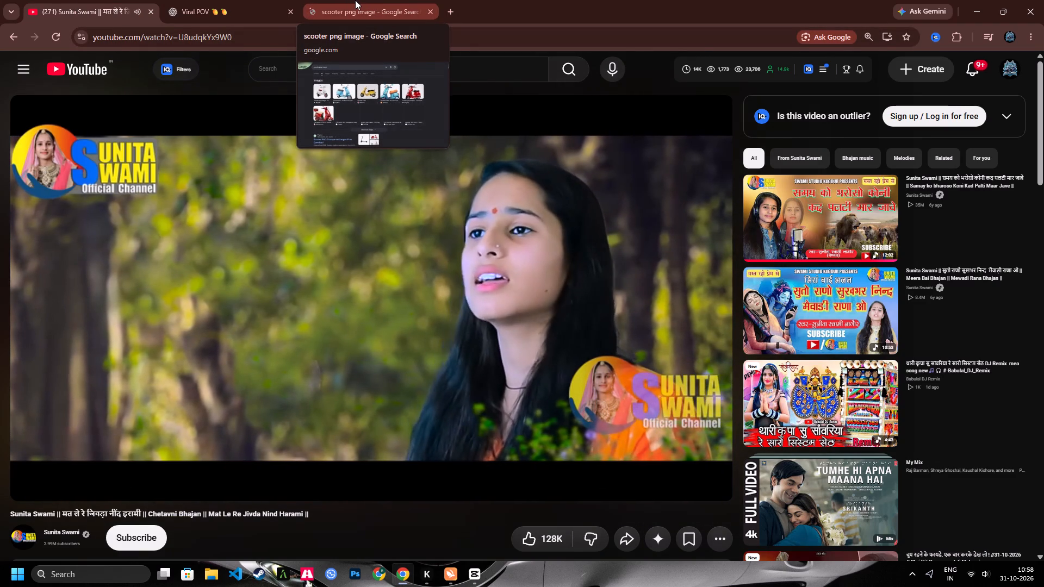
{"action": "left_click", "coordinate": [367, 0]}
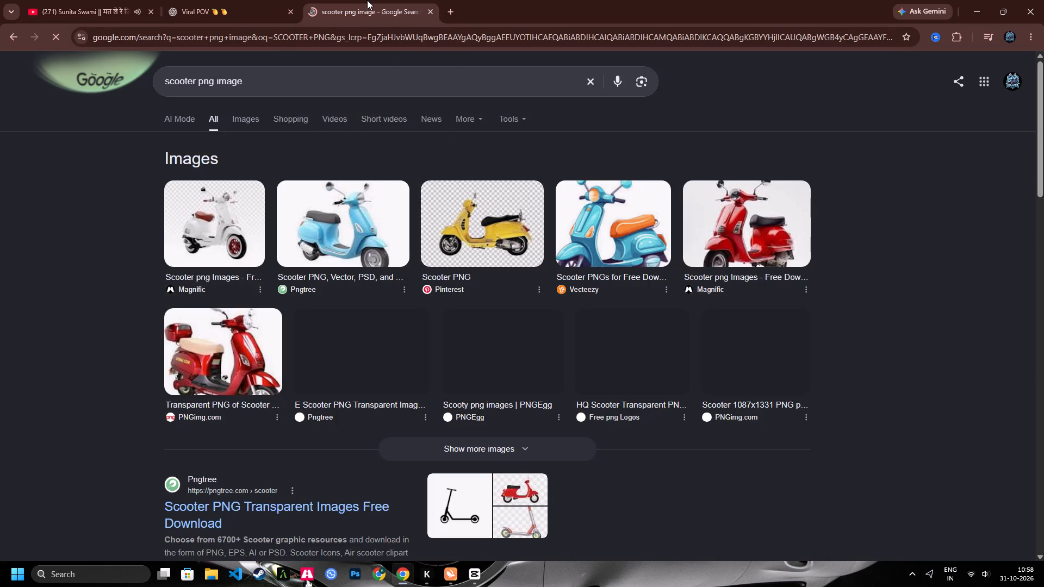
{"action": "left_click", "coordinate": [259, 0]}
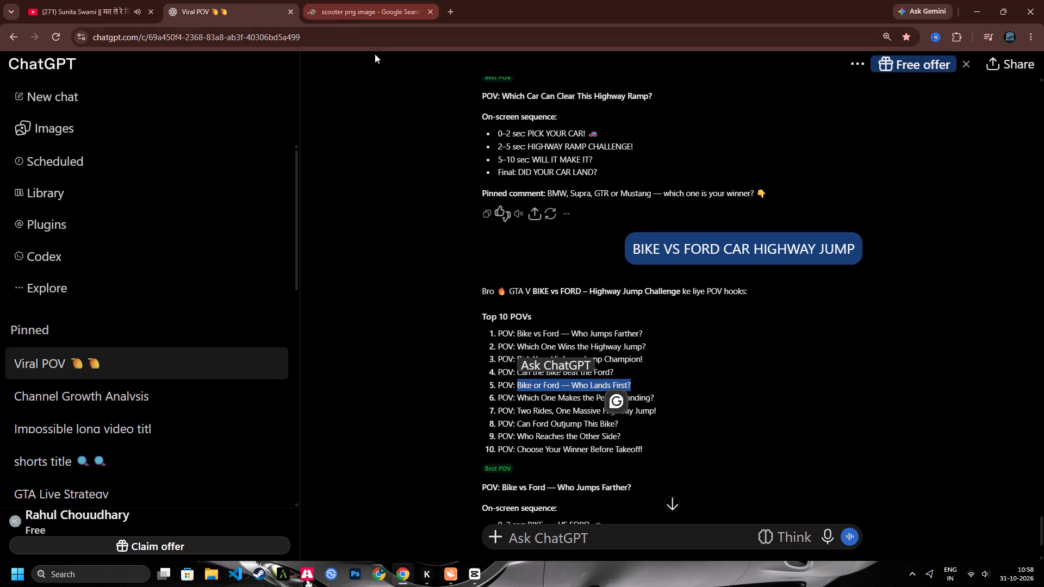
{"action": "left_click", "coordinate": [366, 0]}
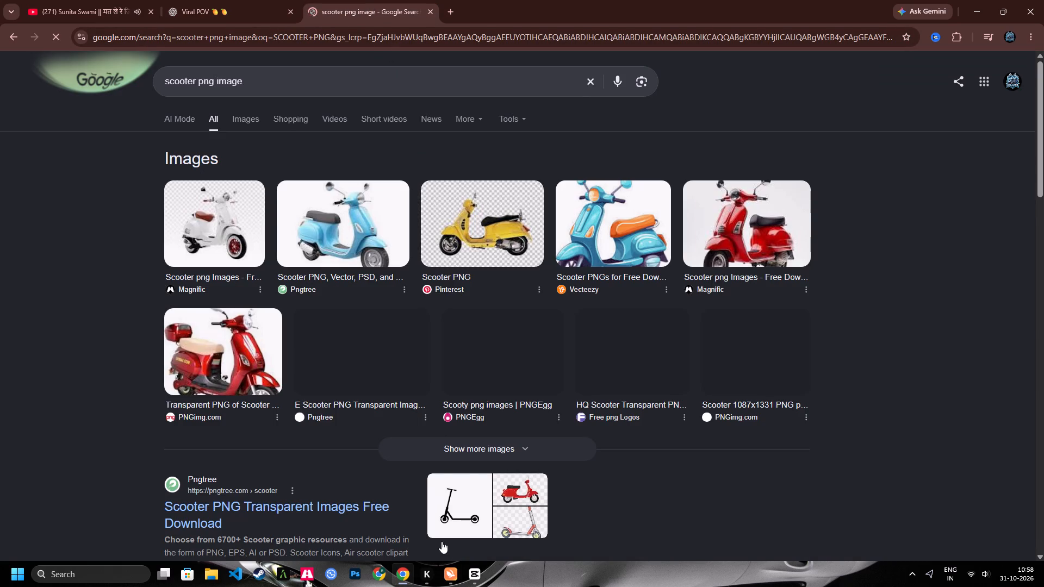
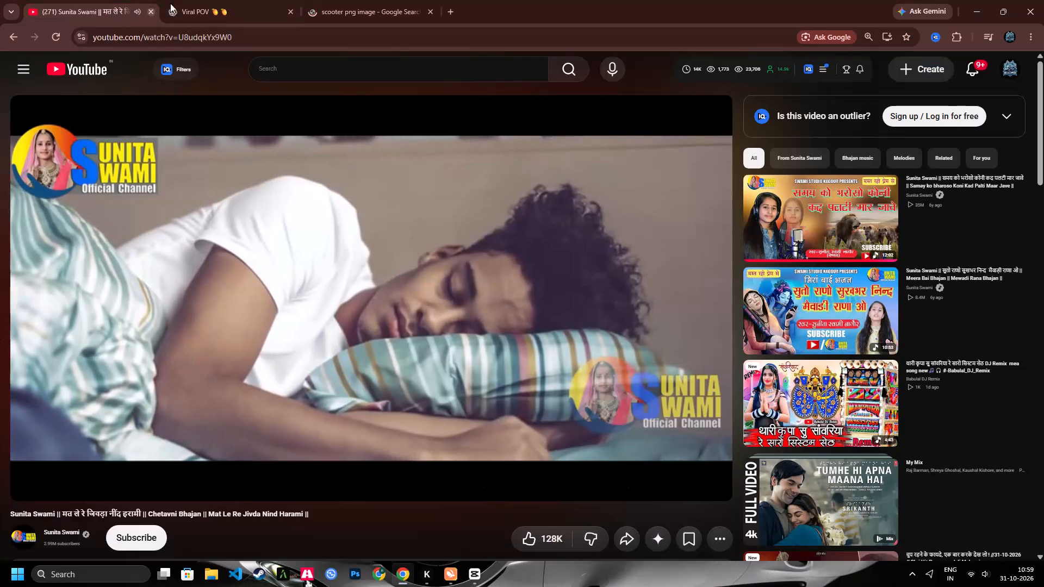
Save Magnific's red scooter picture from the Google results to the Downloads folder with the file name images.
{"action": "left_click", "coordinate": [174, 1]}
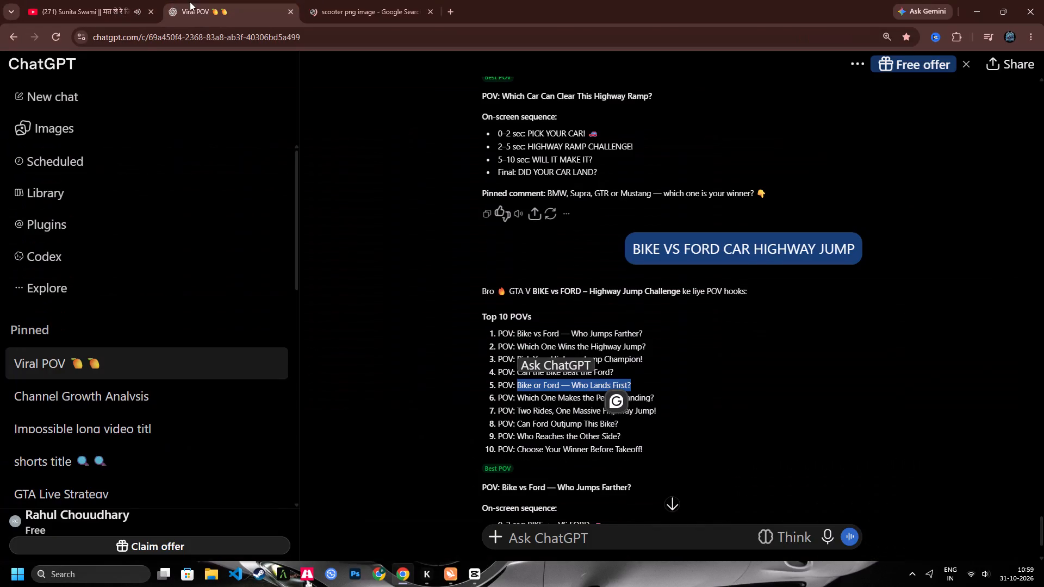
{"action": "left_click", "coordinate": [359, 10]}
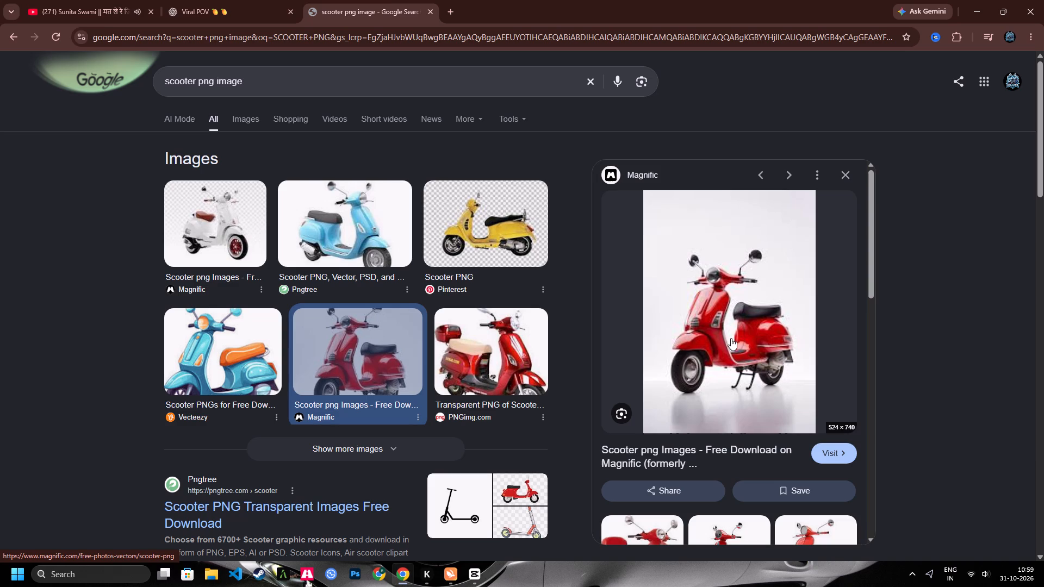
{"action": "scroll", "coordinate": [686, 313], "scroll_direction": "down", "scroll_amount": 3}
{"action": "scroll", "coordinate": [686, 313], "scroll_direction": "up", "scroll_amount": 4}
{"action": "scroll", "coordinate": [685, 313], "scroll_direction": "down", "scroll_amount": 4}
{"action": "scroll", "coordinate": [685, 316], "scroll_direction": "up", "scroll_amount": 3}
{"action": "scroll", "coordinate": [687, 314], "scroll_direction": "down", "scroll_amount": 3}
{"action": "scroll", "coordinate": [686, 316], "scroll_direction": "up", "scroll_amount": 6}
{"action": "right_click", "coordinate": [692, 312]}
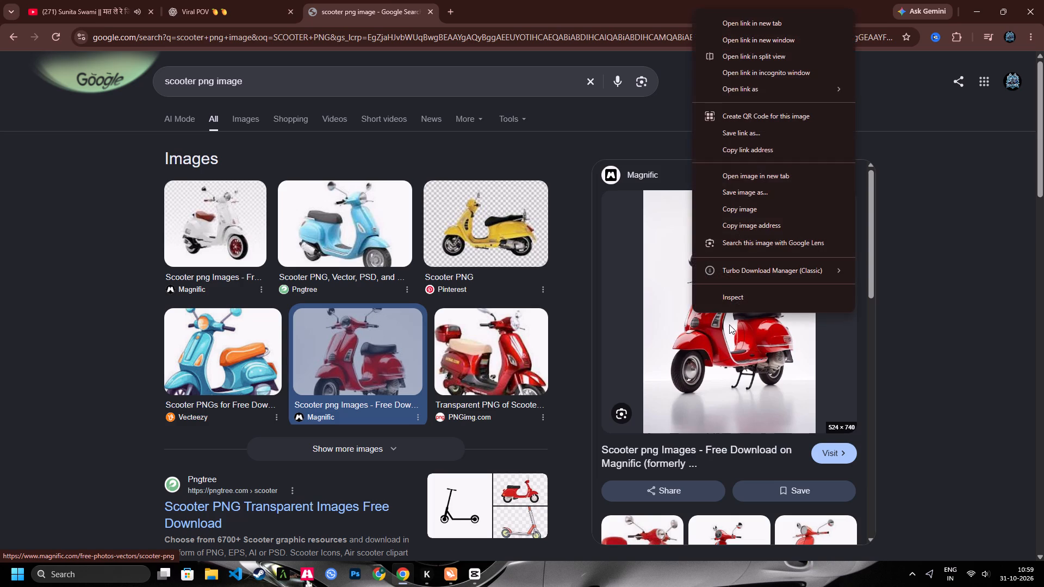
{"action": "left_click", "coordinate": [729, 190]}
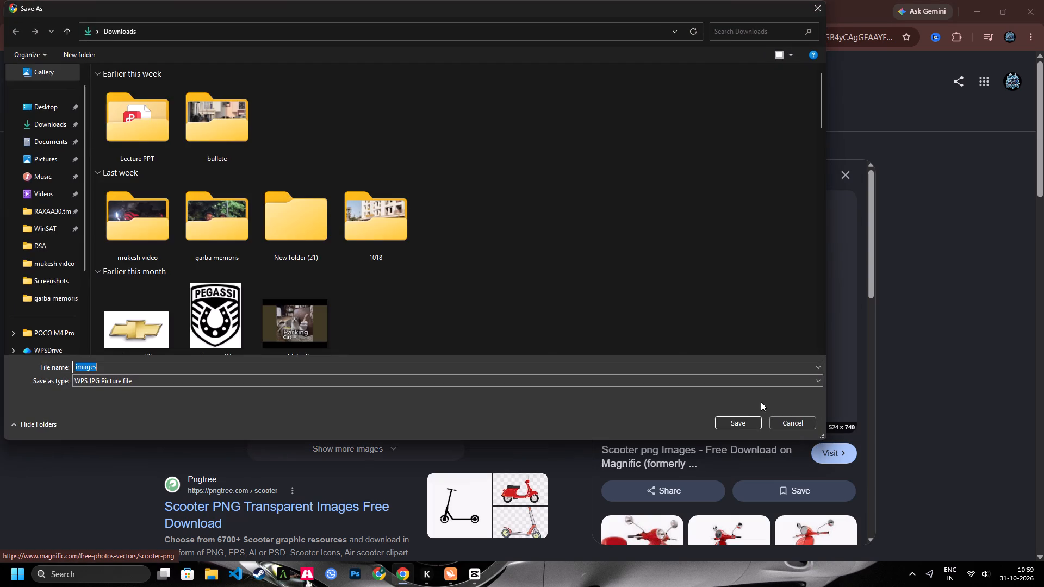
{"action": "left_click", "coordinate": [735, 417]}
Switch to CapCut and import the red scooter picture from the Downloads folder.
{"action": "left_click", "coordinate": [474, 572]}
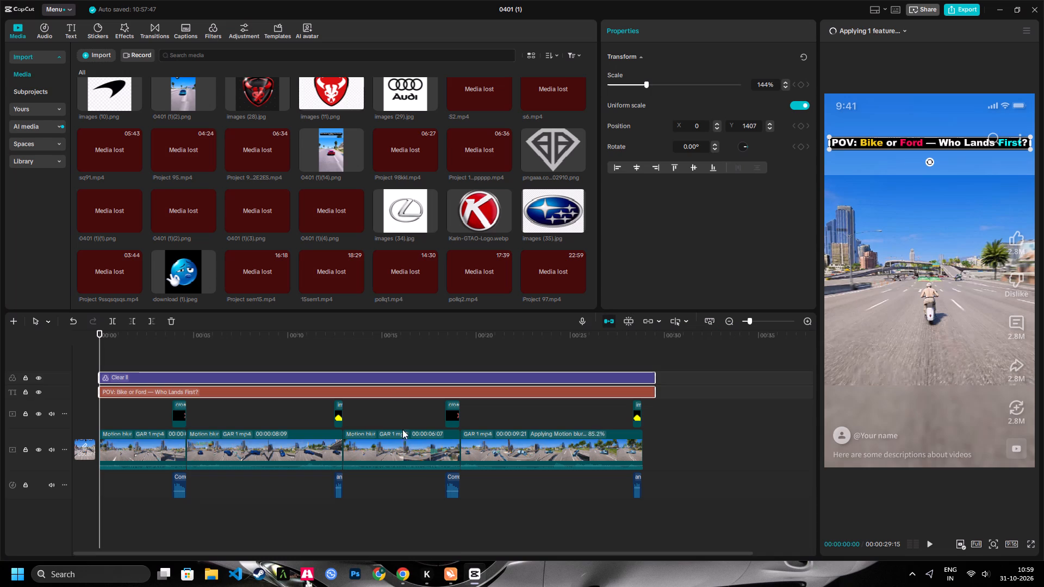
{"action": "left_click", "coordinate": [110, 60]}
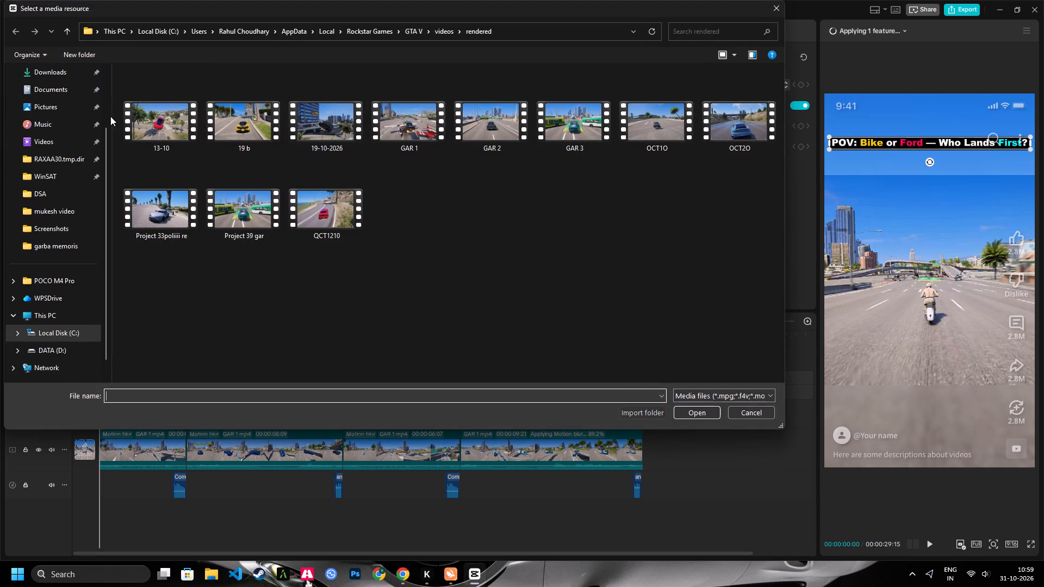
{"action": "left_click", "coordinate": [65, 78]}
{"action": "left_click", "coordinate": [133, 104]}
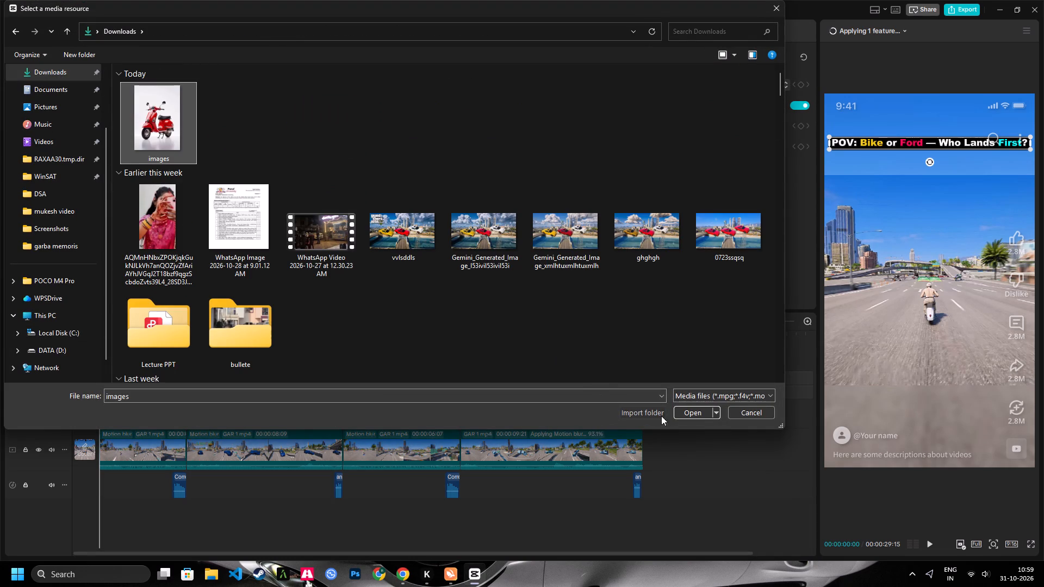
{"action": "left_click", "coordinate": [701, 412]}
Place the scooter picture on its own track from the timeline start, remove its background, and extend it to about 00:00:29:18.
{"action": "left_click_drag", "start_coordinate": [417, 267], "coordinate": [95, 360]}
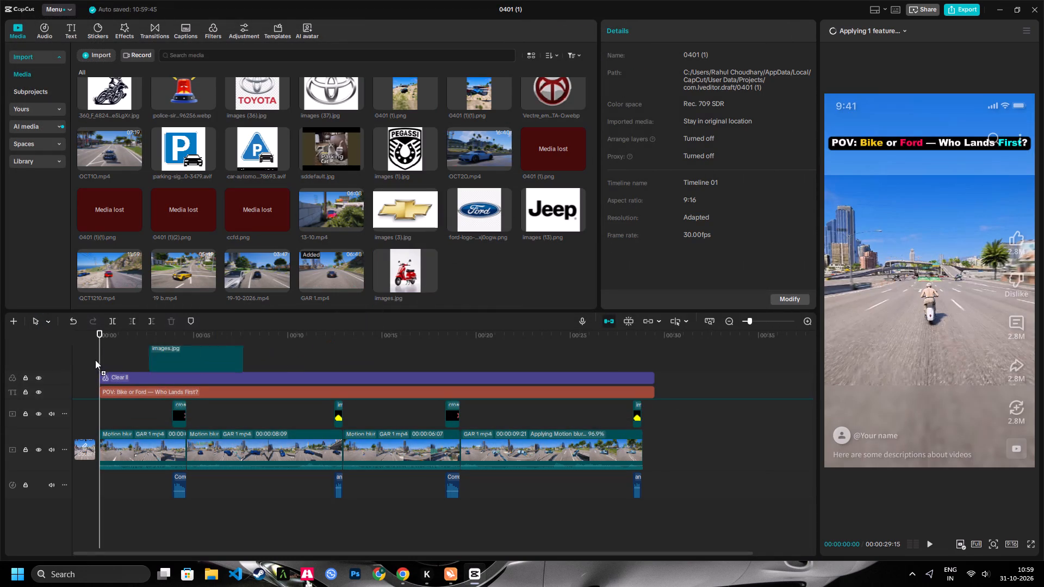
{"action": "left_click_drag", "start_coordinate": [95, 360], "coordinate": [59, 361]}
{"action": "left_click", "coordinate": [301, 323]}
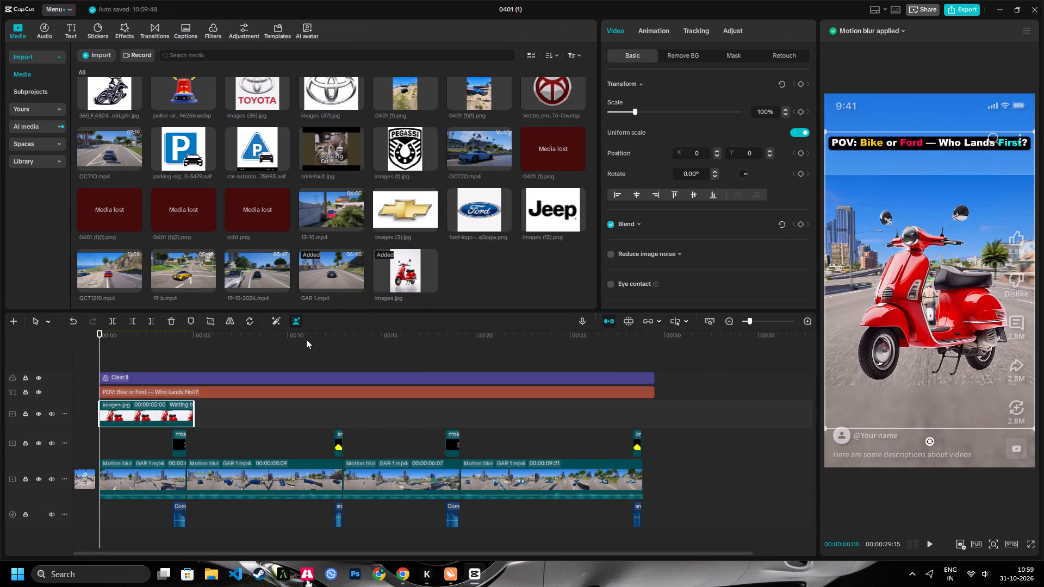
{"action": "left_click_drag", "start_coordinate": [195, 415], "coordinate": [655, 414]}
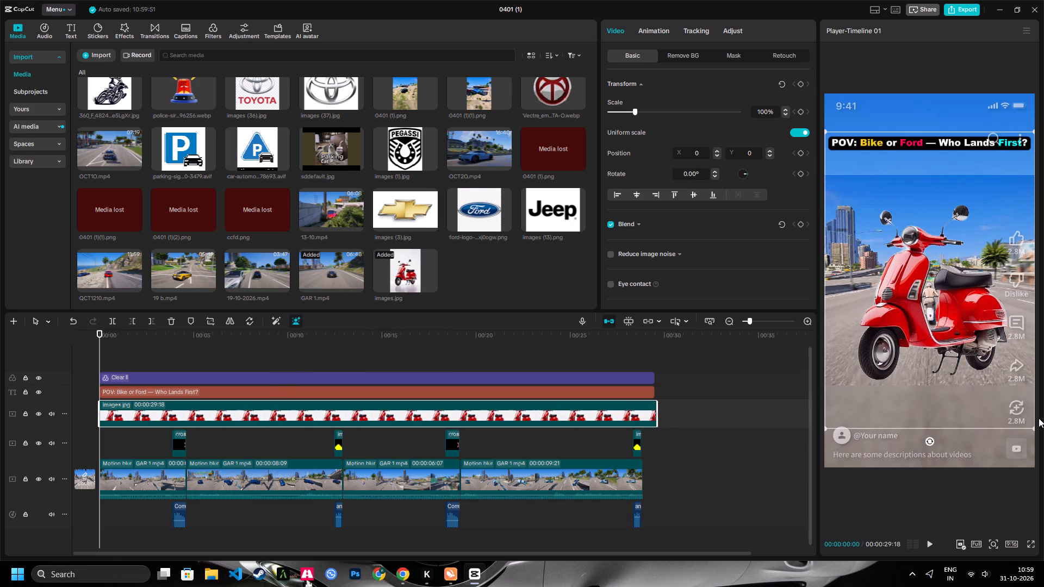
Shrink the scooter to about 20%, place it beneath the title's left end near X -650, Y 1122, and preview the opening.
{"action": "left_click", "coordinate": [1030, 424]}
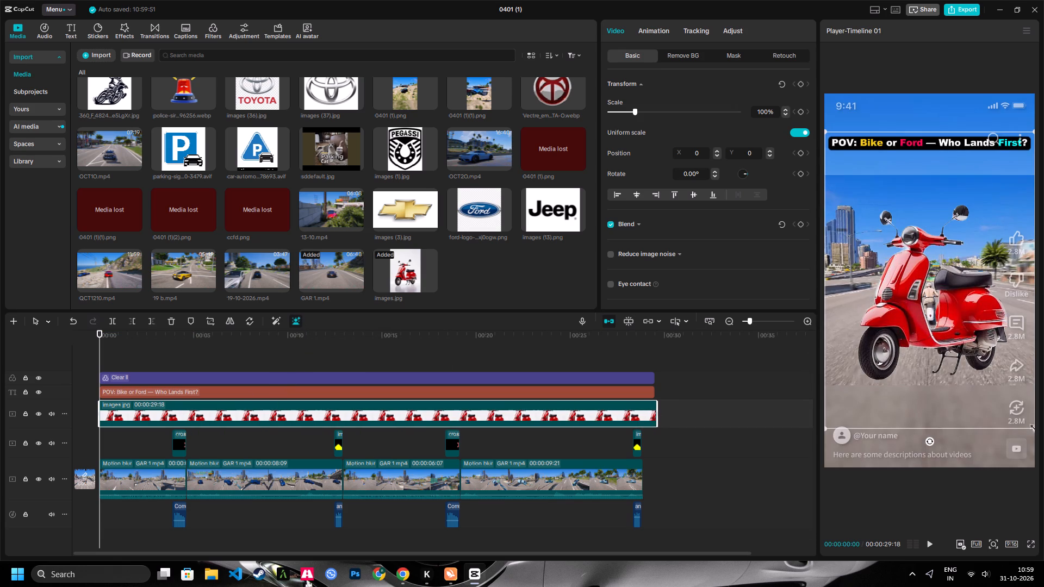
{"action": "left_click_drag", "start_coordinate": [1031, 427], "coordinate": [891, 273]}
{"action": "left_click_drag", "start_coordinate": [947, 295], "coordinate": [941, 290]}
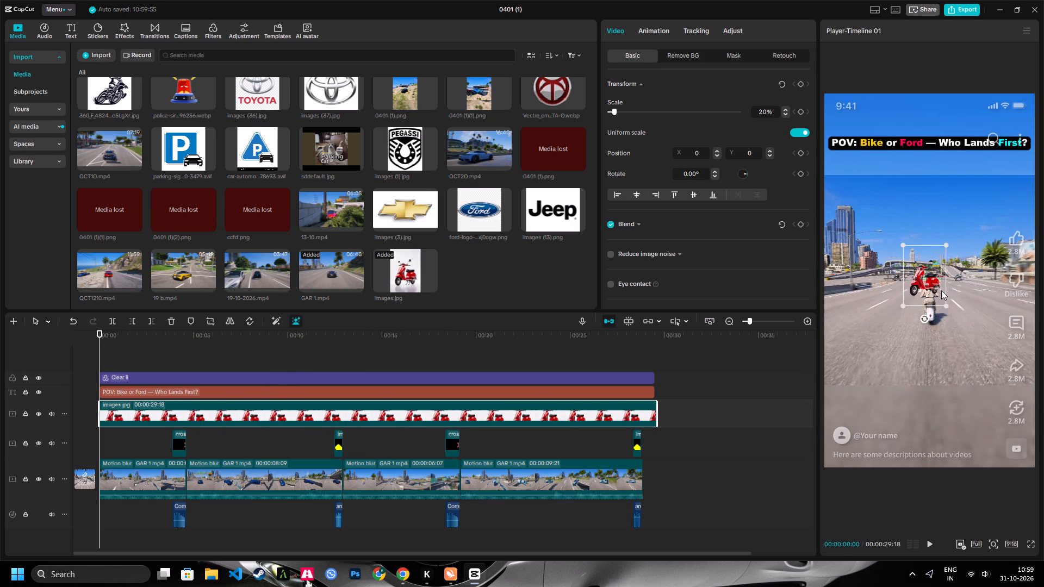
{"action": "left_click_drag", "start_coordinate": [941, 290], "coordinate": [883, 186]}
{"action": "key", "text": "space"}
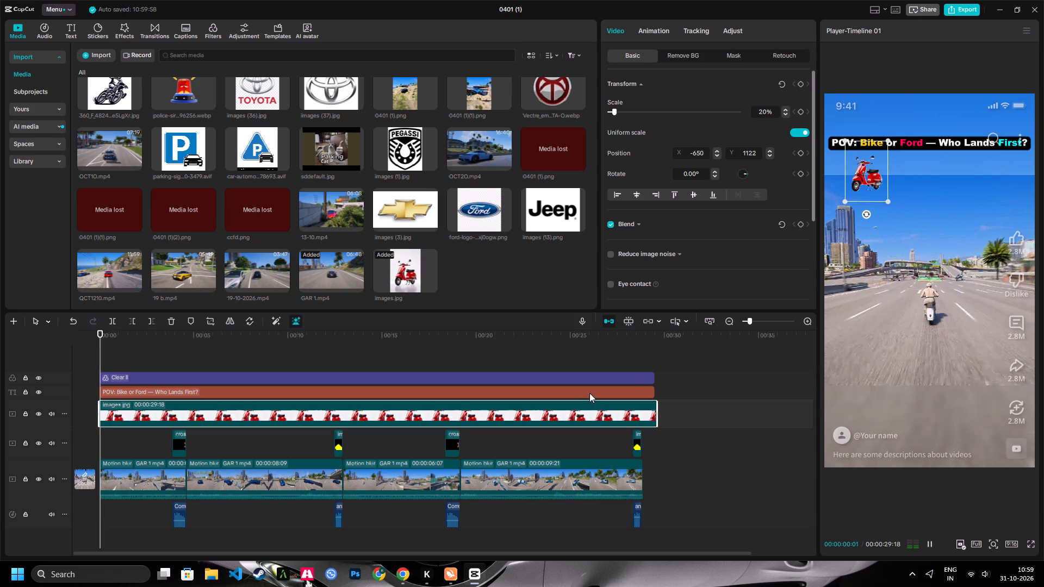
{"action": "left_click", "coordinate": [232, 346]}
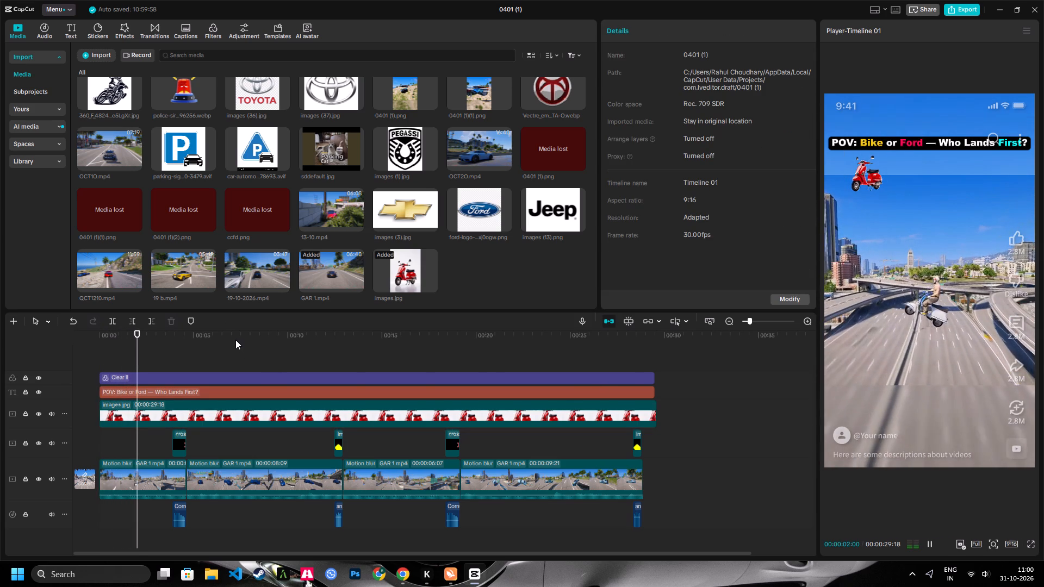
{"action": "key", "text": "space"}
Add the Mustang logo from the imported media at the timeline start, extend it to about 00:00:29:11, and remove its background.
{"action": "scroll", "coordinate": [466, 197], "scroll_direction": "up", "scroll_amount": 9}
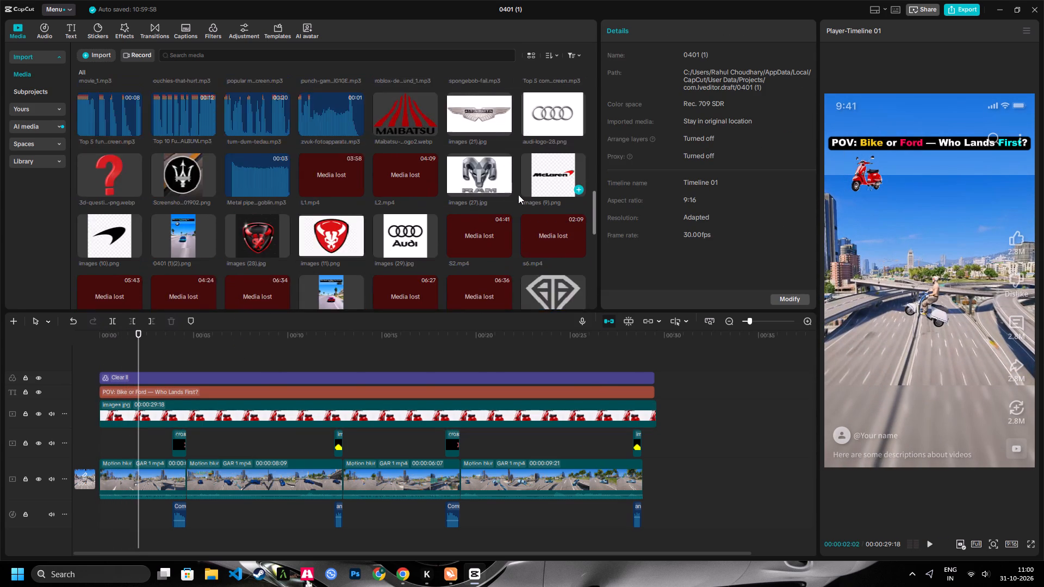
{"action": "scroll", "coordinate": [518, 195], "scroll_direction": "up", "scroll_amount": 9}
{"action": "left_click_drag", "start_coordinate": [556, 295], "coordinate": [554, 296]}
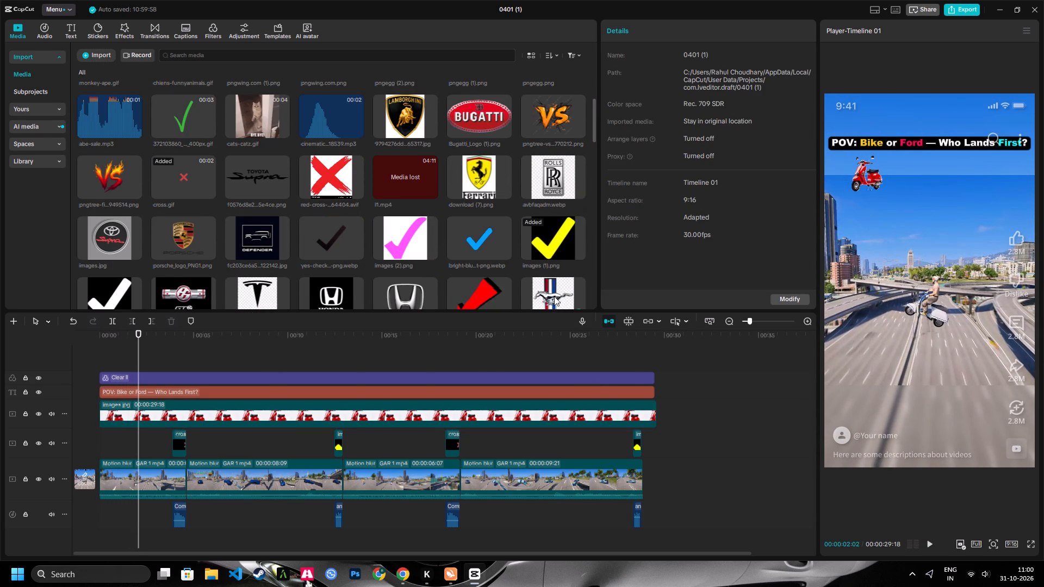
{"action": "left_click_drag", "start_coordinate": [554, 296], "coordinate": [65, 349]}
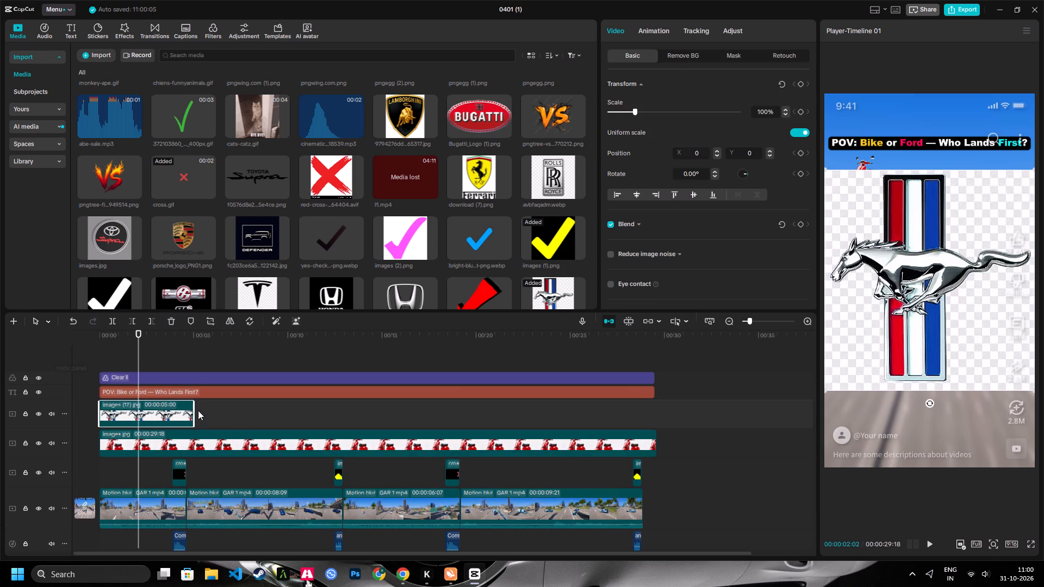
{"action": "left_click_drag", "start_coordinate": [195, 409], "coordinate": [651, 409]}
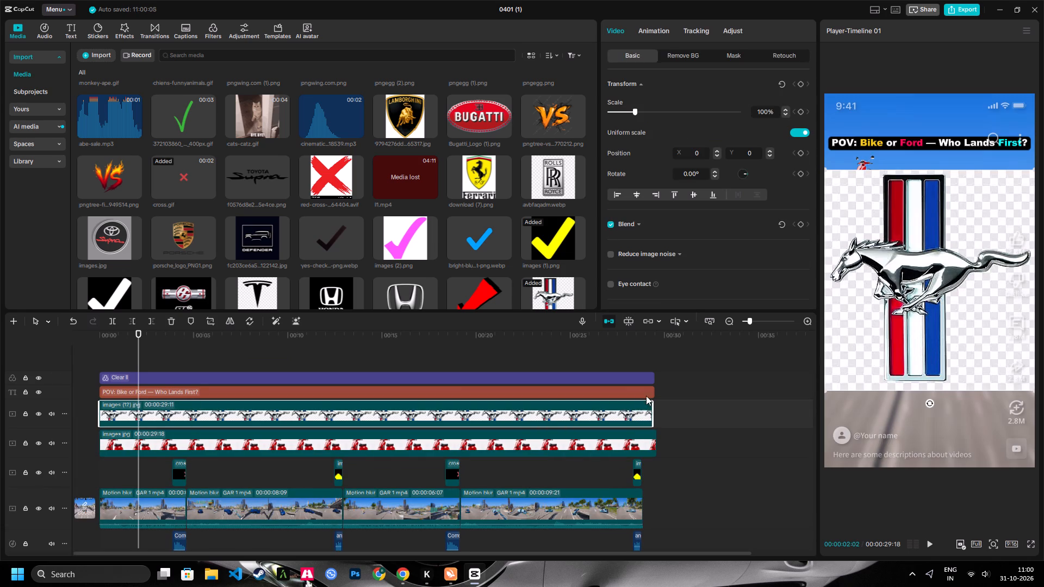
{"action": "left_click", "coordinate": [300, 322]}
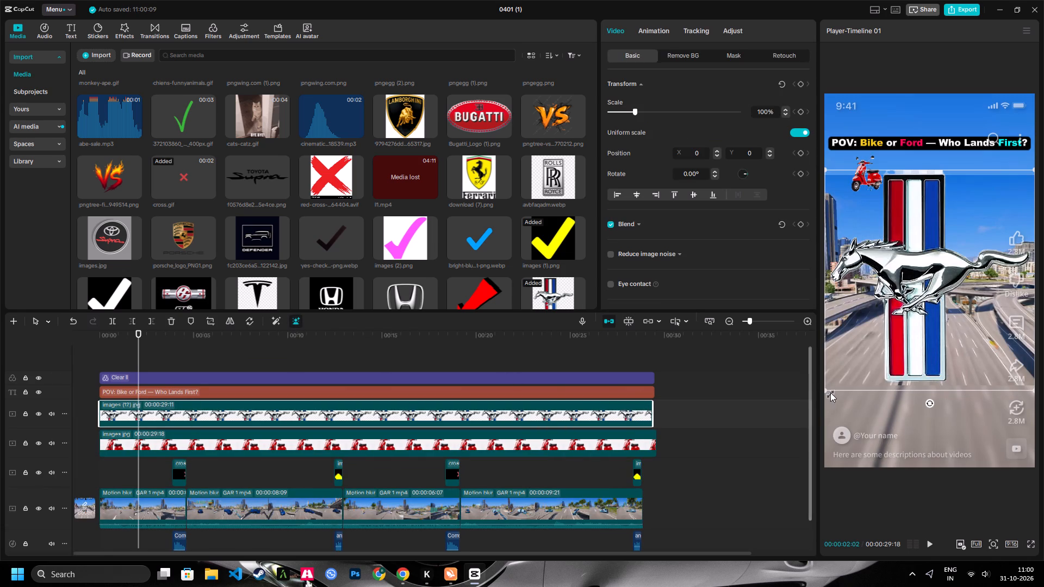
Crop the Mustang logo's top and bottom so only the band around the horse remains.
{"action": "left_click", "coordinate": [209, 319]}
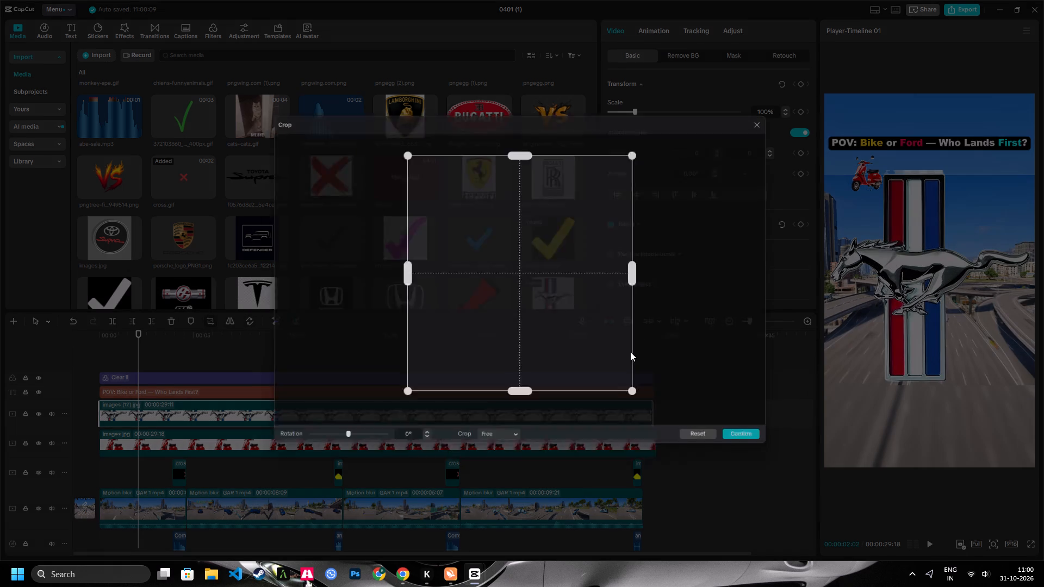
{"action": "left_click_drag", "start_coordinate": [641, 396], "coordinate": [648, 330]}
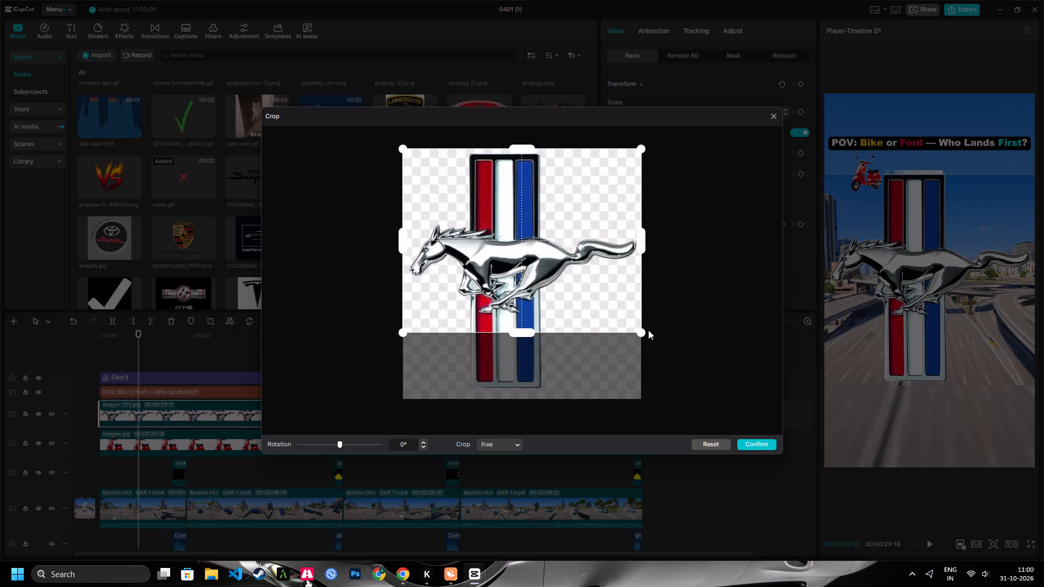
{"action": "left_click_drag", "start_coordinate": [648, 330], "coordinate": [651, 329]}
{"action": "left_click_drag", "start_coordinate": [524, 152], "coordinate": [518, 193]}
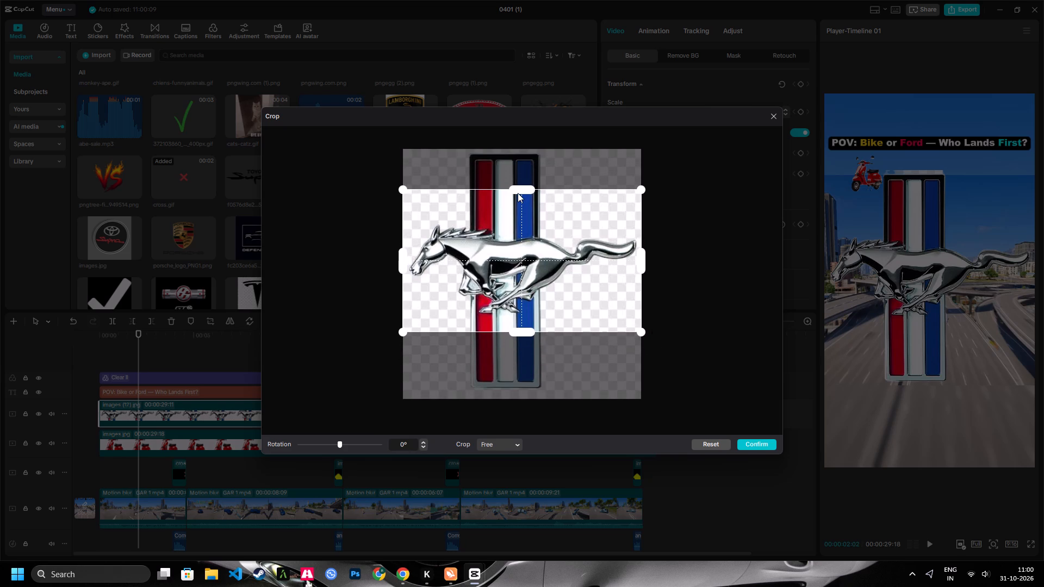
{"action": "left_click_drag", "start_coordinate": [518, 193], "coordinate": [518, 193]}
{"action": "left_click", "coordinate": [763, 444]}
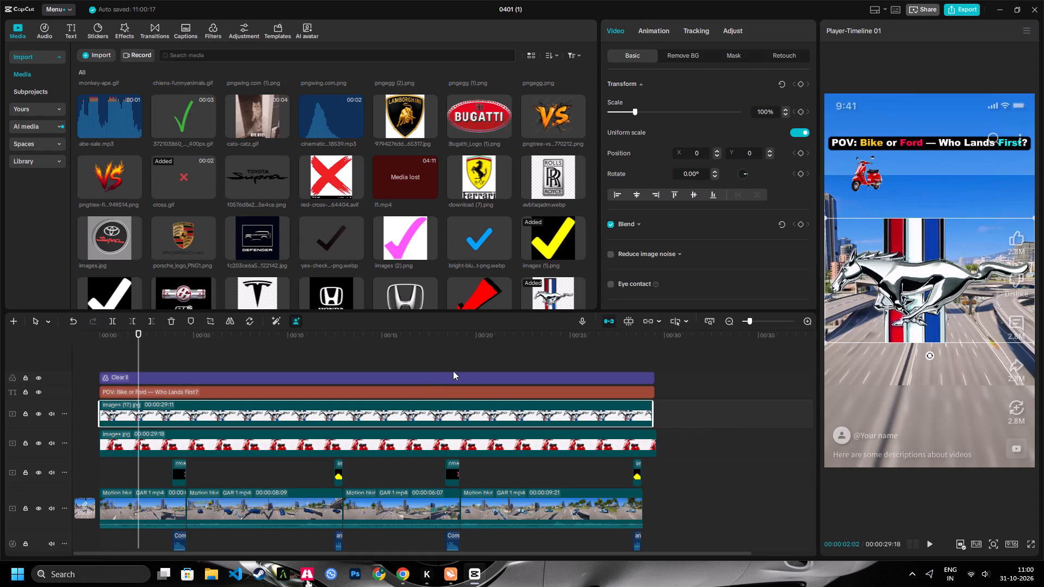
Shrink the Mustang logo to about 26% and place it beside the scooter beneath the title, near X -87, Y 1066.
{"action": "left_click_drag", "start_coordinate": [826, 340], "coordinate": [919, 284]}
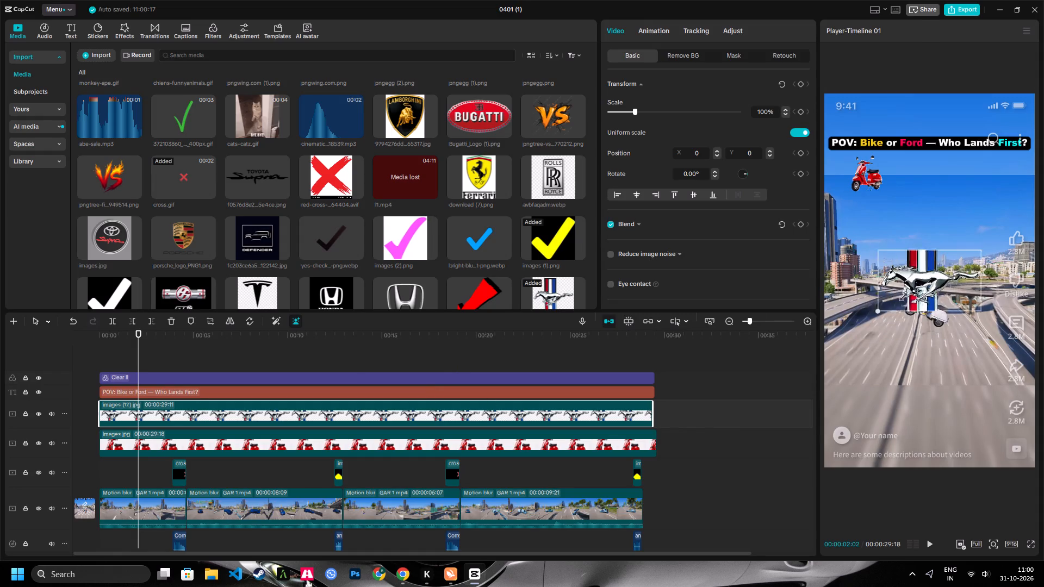
{"action": "left_click_drag", "start_coordinate": [919, 284], "coordinate": [936, 274]}
{"action": "left_click_drag", "start_coordinate": [930, 279], "coordinate": [924, 175]}
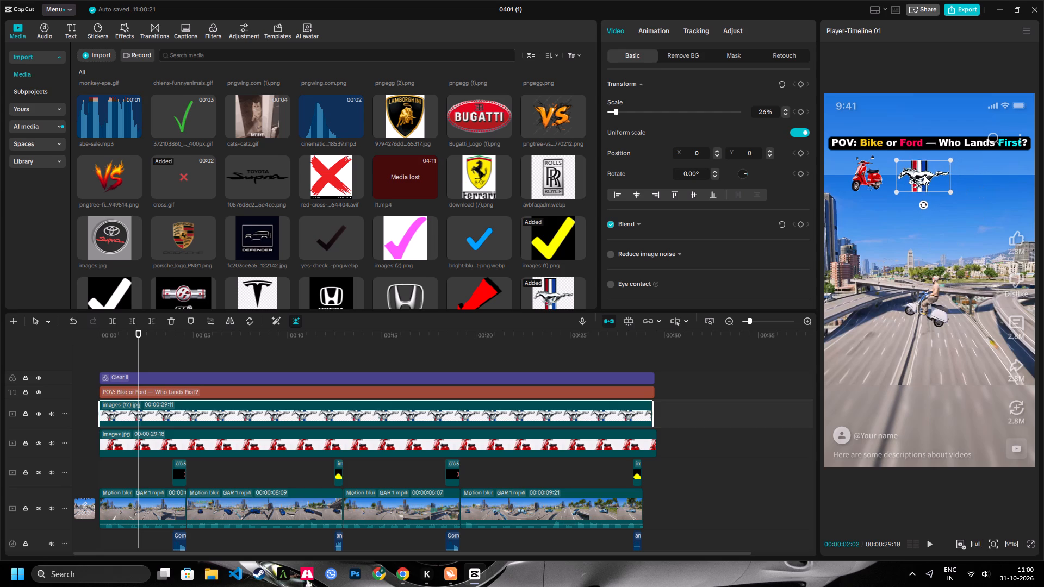
{"action": "left_click_drag", "start_coordinate": [924, 175], "coordinate": [922, 176]}
Enlarge the scooter logo slightly to about 22%.
{"action": "left_click", "coordinate": [866, 176]}
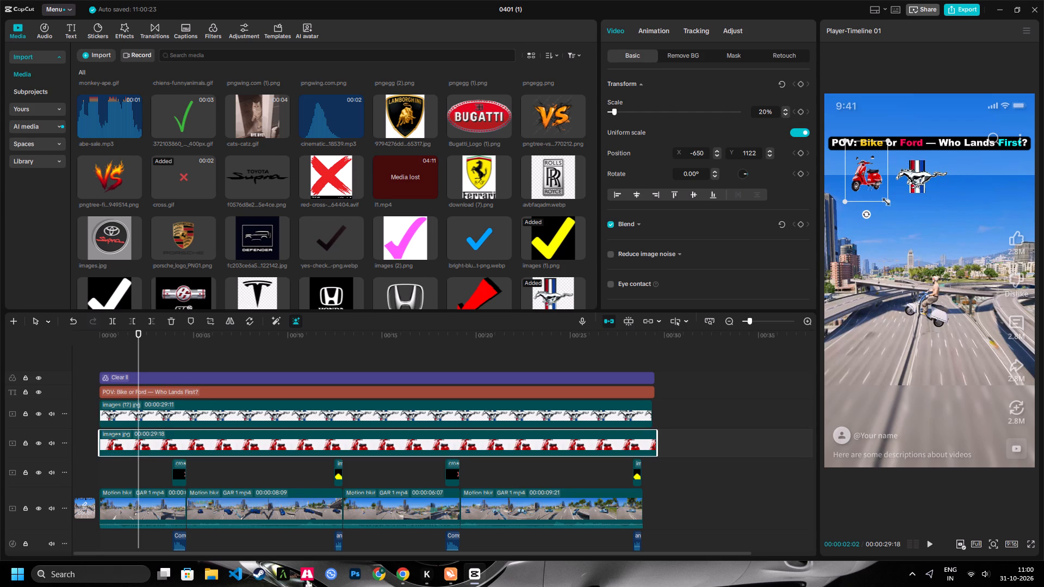
{"action": "left_click", "coordinate": [885, 201]}
{"action": "left_click", "coordinate": [888, 190]}
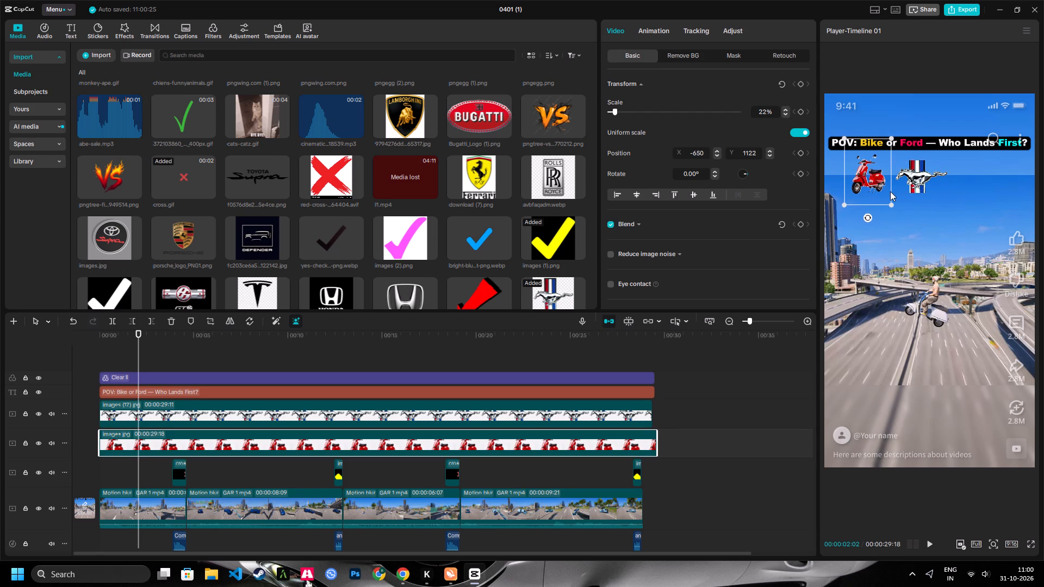
Duplicate the scooter and Mustang logos at the playhead, 00:00:02:02.
{"action": "left_click", "coordinate": [862, 177]}
{"action": "key", "text": "ctrl+c"}
{"action": "key", "text": "ctrl+v"}
{"action": "left_click", "coordinate": [928, 179]}
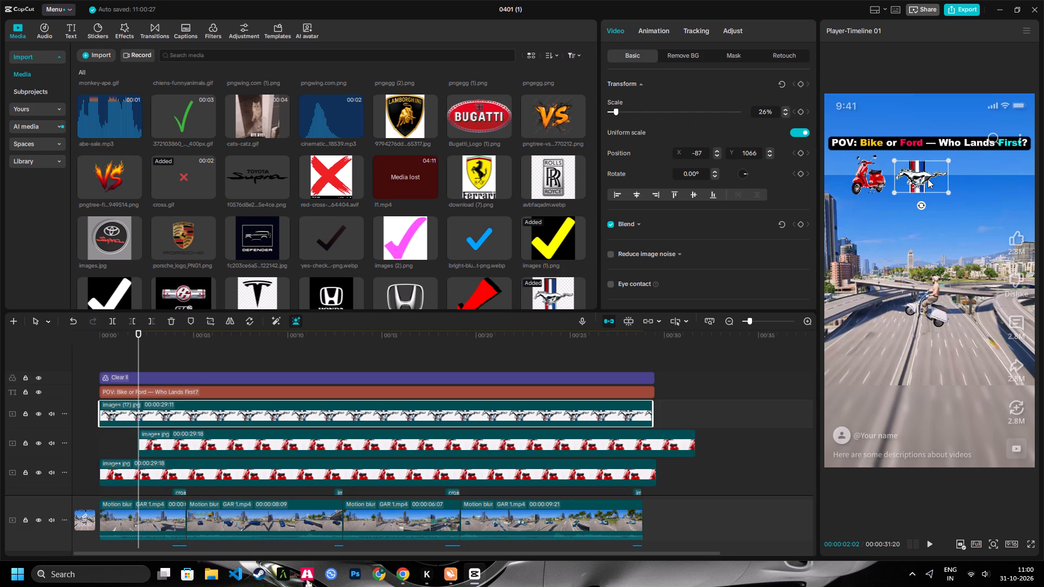
{"action": "key", "text": "ctrl+c"}
{"action": "key", "text": "ctrl+v"}
Move one Mustang logo beneath the title's right end and one scooter just left of it, near X 421, Y 1105.
{"action": "left_click_drag", "start_coordinate": [922, 175], "coordinate": [950, 174]}
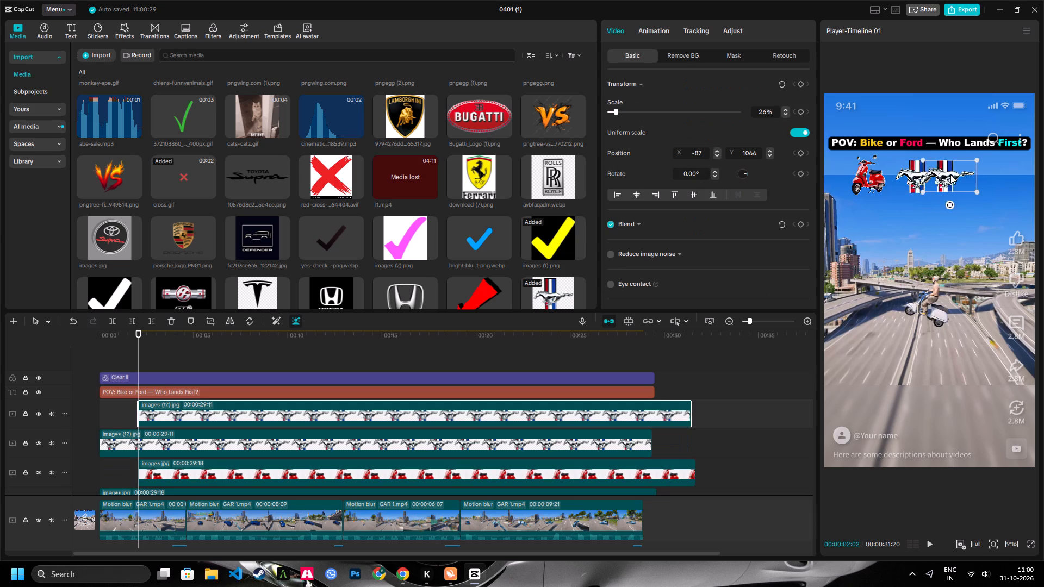
{"action": "left_click_drag", "start_coordinate": [950, 174], "coordinate": [1010, 173]}
{"action": "left_click", "coordinate": [874, 173]}
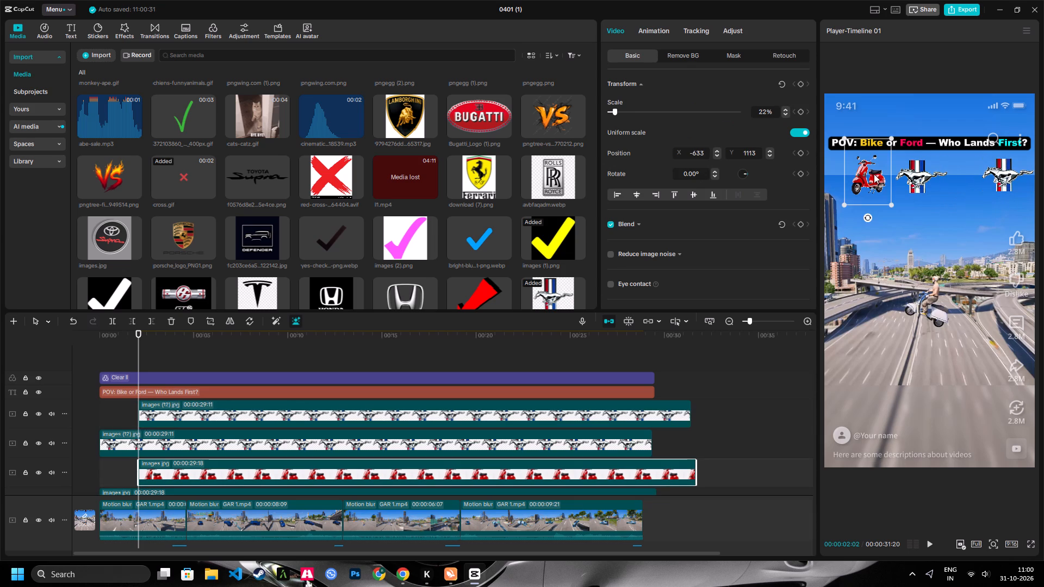
{"action": "left_click_drag", "start_coordinate": [871, 176], "coordinate": [973, 177]}
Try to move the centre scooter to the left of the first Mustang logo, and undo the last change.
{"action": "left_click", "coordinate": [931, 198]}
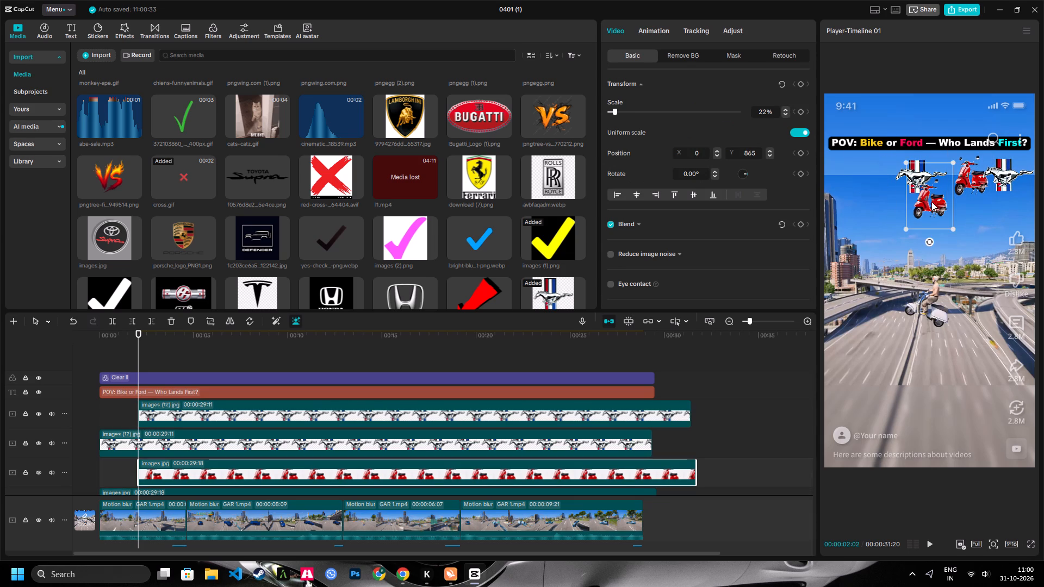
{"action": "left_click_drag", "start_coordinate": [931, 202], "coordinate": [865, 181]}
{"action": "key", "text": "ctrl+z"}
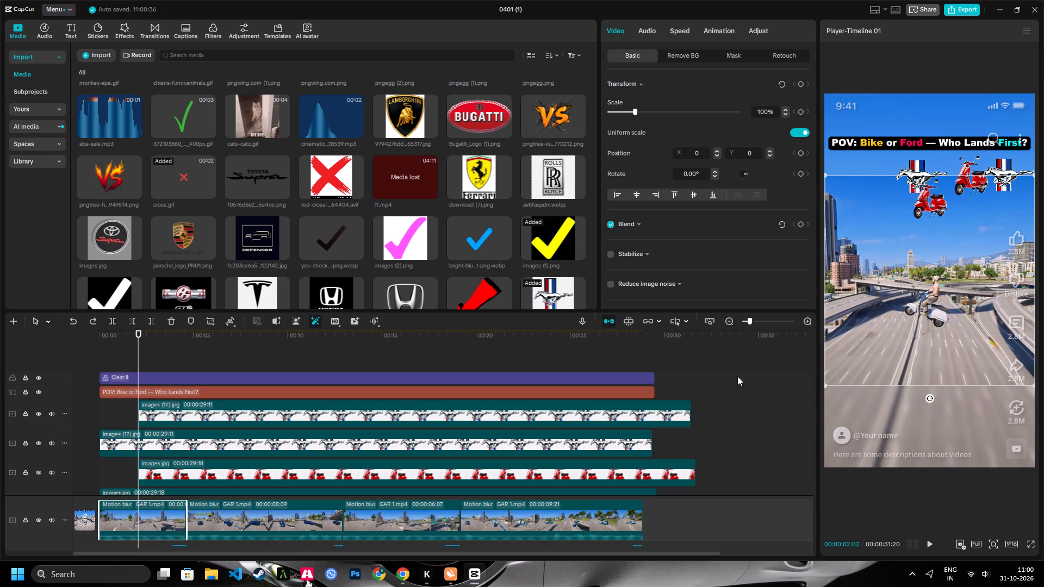
Place the centre scooter beneath the title's left end and shift the first Mustang logo slightly left beside it.
{"action": "scroll", "coordinate": [548, 455], "scroll_direction": "down", "scroll_amount": 4}
{"action": "left_click", "coordinate": [555, 451]}
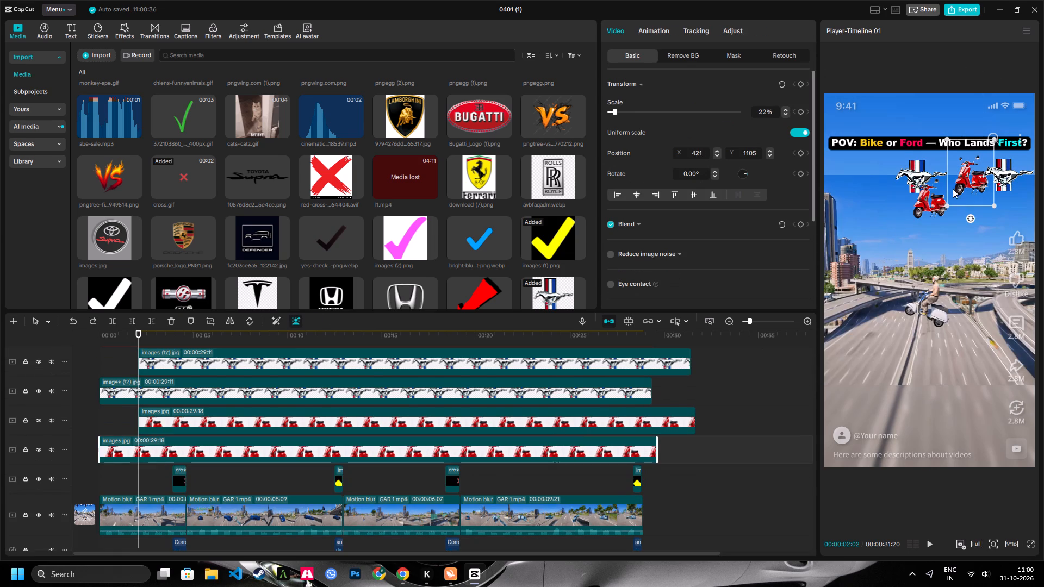
{"action": "left_click", "coordinate": [939, 201]}
{"action": "left_click_drag", "start_coordinate": [939, 201], "coordinate": [874, 179]}
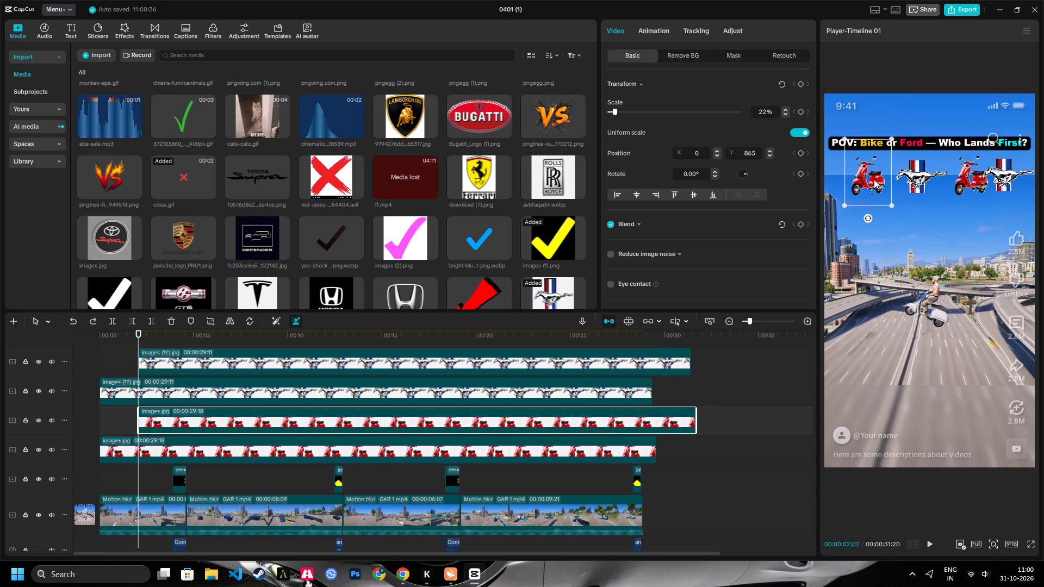
{"action": "left_click_drag", "start_coordinate": [874, 179], "coordinate": [871, 178]}
{"action": "left_click", "coordinate": [911, 179]}
{"action": "left_click_drag", "start_coordinate": [918, 176], "coordinate": [909, 175]}
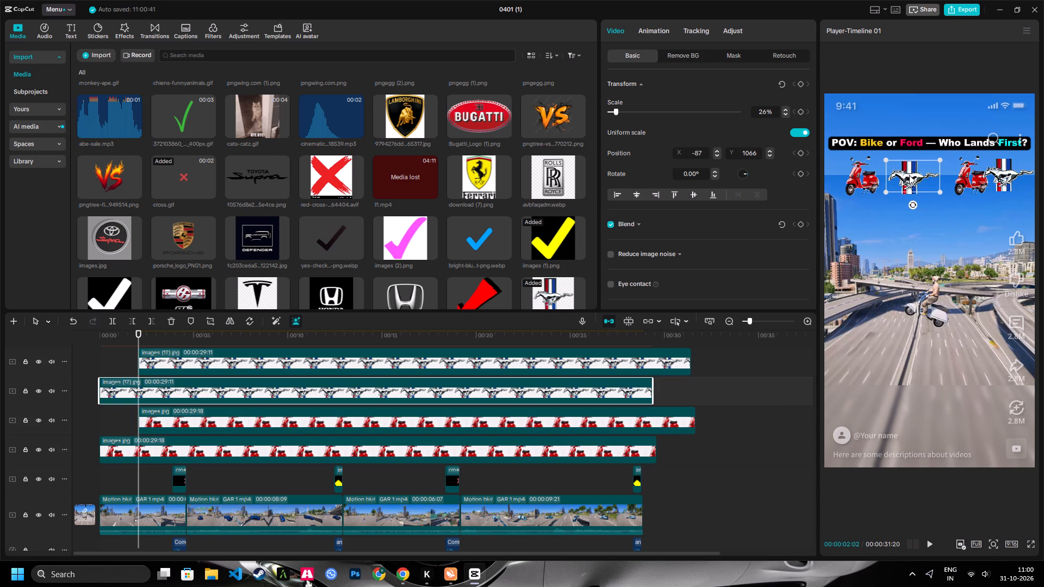
Shift the second scooter logo slightly left, away from the end Mustang logo, to about X 304, Y 1113.
{"action": "left_click_drag", "start_coordinate": [909, 175], "coordinate": [910, 173]}
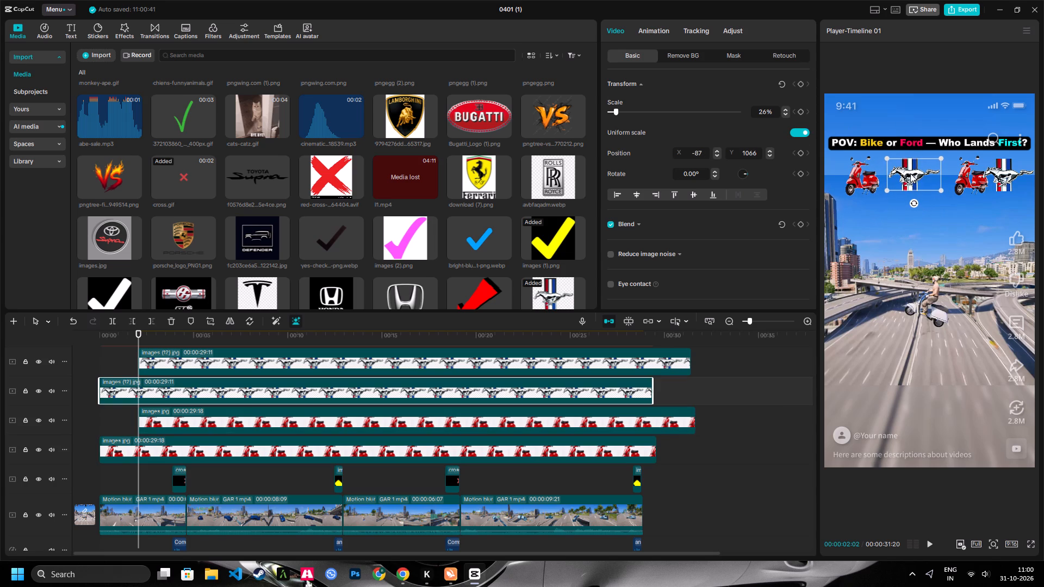
{"action": "left_click", "coordinate": [968, 173]}
{"action": "left_click_drag", "start_coordinate": [967, 176], "coordinate": [956, 174]}
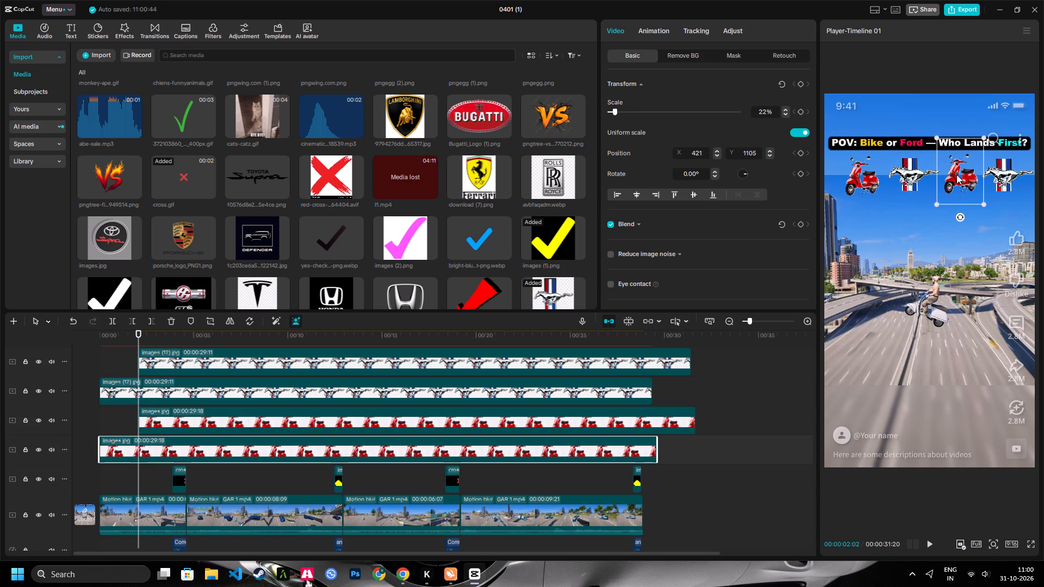
{"action": "left_click_drag", "start_coordinate": [956, 174], "coordinate": [955, 175]}
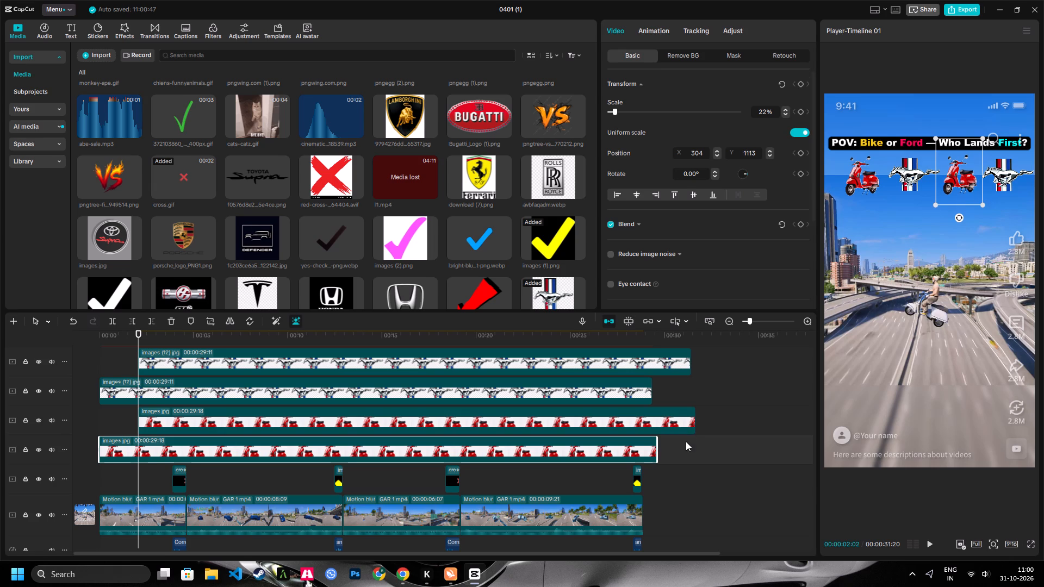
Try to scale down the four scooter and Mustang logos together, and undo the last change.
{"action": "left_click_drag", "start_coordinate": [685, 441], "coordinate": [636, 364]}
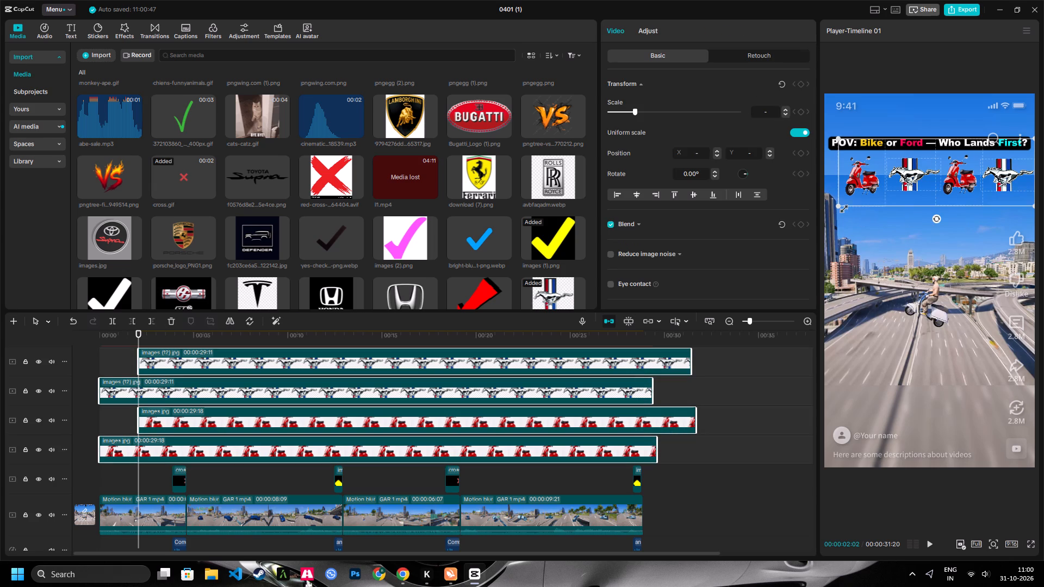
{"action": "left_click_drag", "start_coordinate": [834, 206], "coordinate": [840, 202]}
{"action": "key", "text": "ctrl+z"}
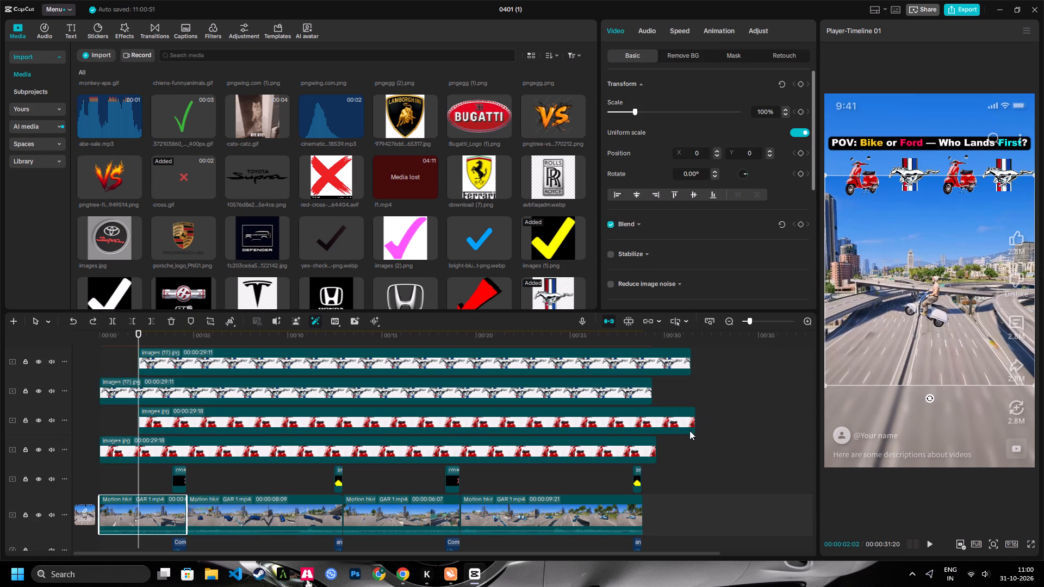
Scale the four scooter and Mustang logos down together and shift the row left so it is centred beneath the title.
{"action": "left_click_drag", "start_coordinate": [676, 441], "coordinate": [611, 366]}
{"action": "left_click_drag", "start_coordinate": [837, 206], "coordinate": [852, 197]}
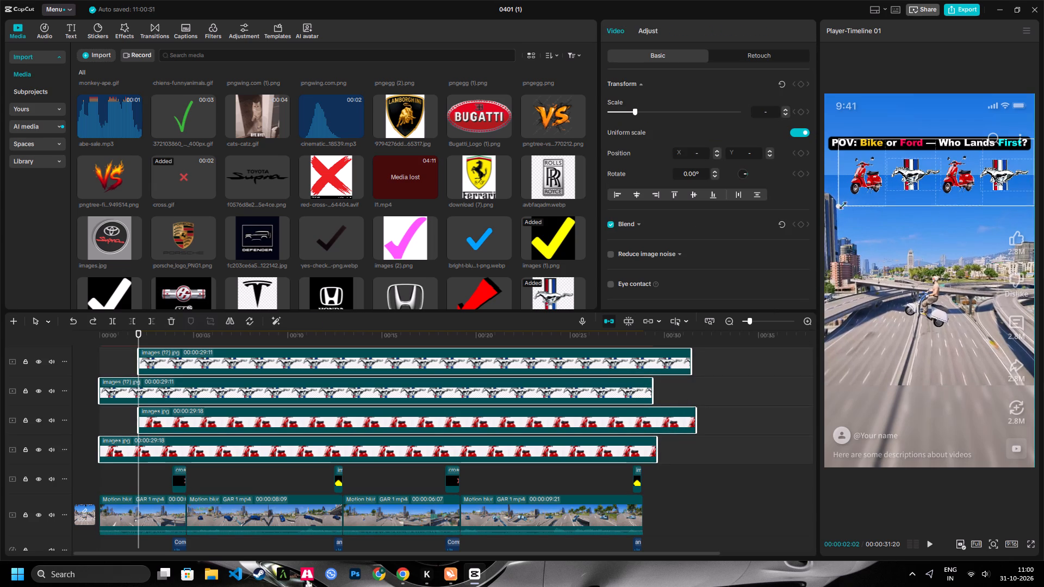
{"action": "left_click_drag", "start_coordinate": [852, 197], "coordinate": [857, 194]}
{"action": "left_click_drag", "start_coordinate": [908, 173], "coordinate": [901, 177]}
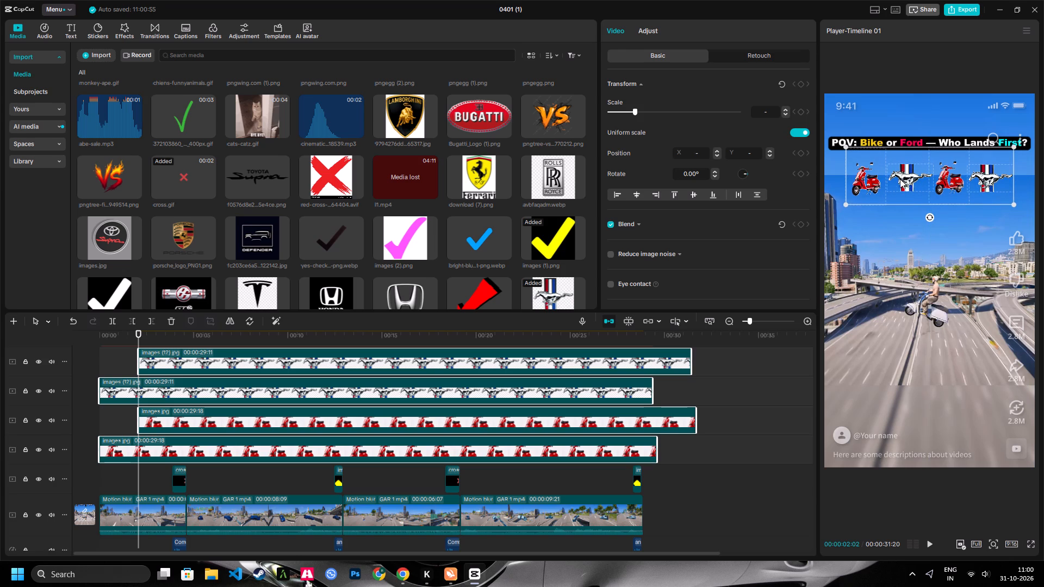
Move the duplicated scooter and Mustang clips to start at the beginning of the timeline, matching the original logo clips.
{"action": "left_click", "coordinate": [332, 382]}
{"action": "left_click", "coordinate": [300, 415]}
{"action": "left_click_drag", "start_coordinate": [298, 415], "coordinate": [192, 413]}
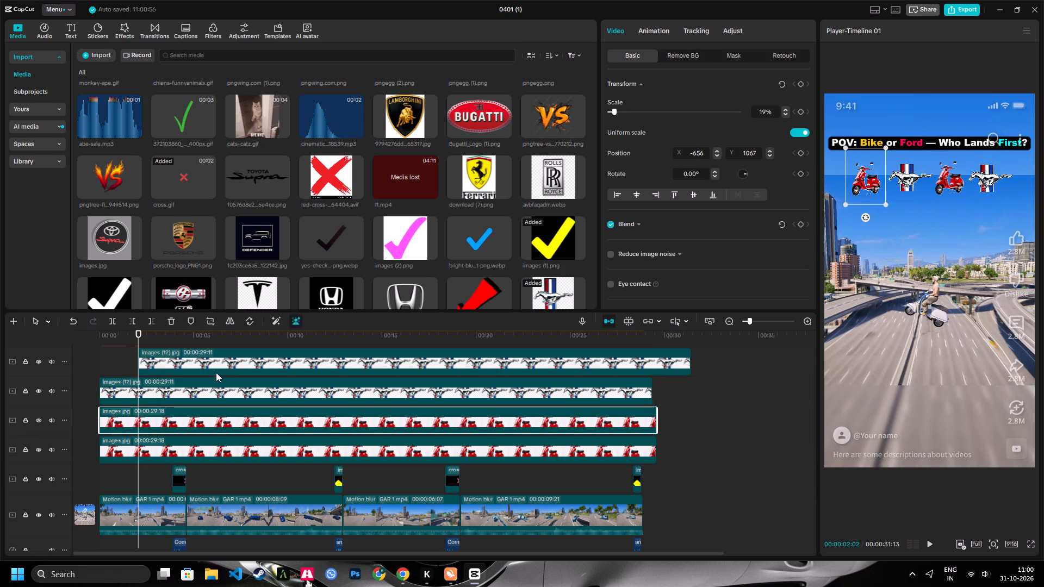
{"action": "left_click_drag", "start_coordinate": [216, 370], "coordinate": [129, 365]}
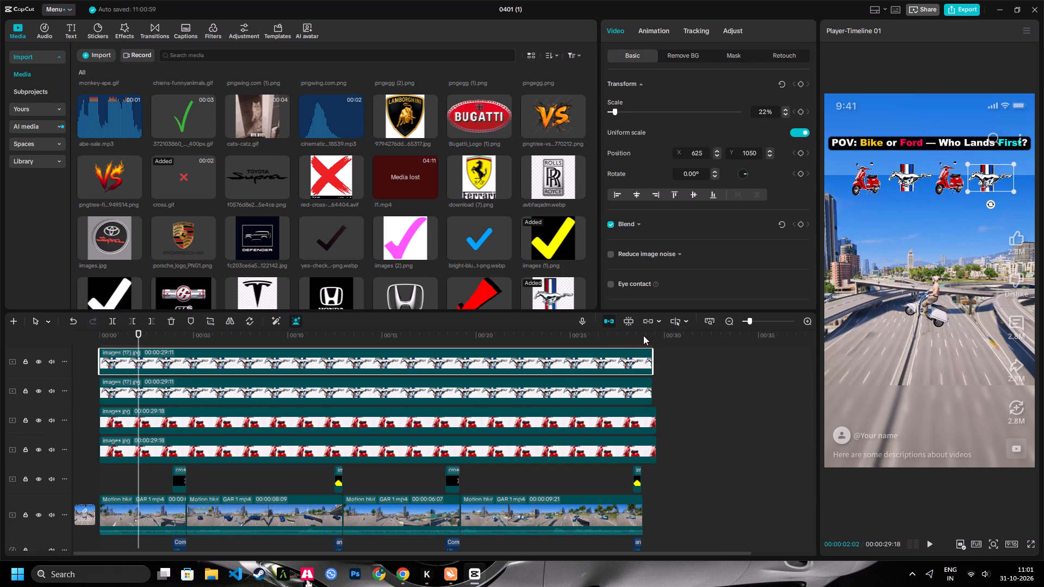
Extend the four logo clips beyond the footage and trim the overlay clips to end with it at 00:00:28:26.
{"action": "left_click_drag", "start_coordinate": [659, 447], "coordinate": [643, 357]}
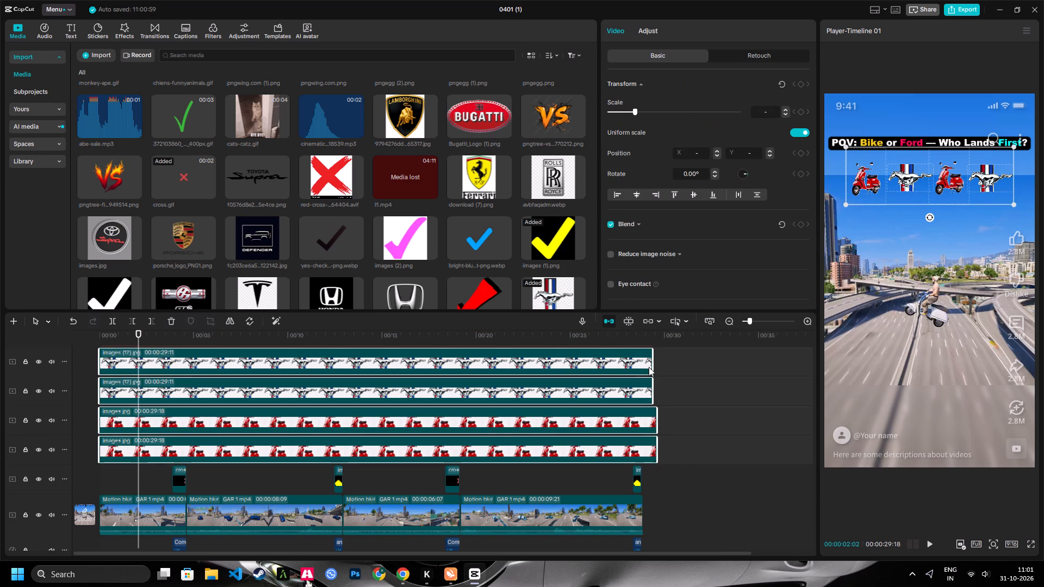
{"action": "left_click_drag", "start_coordinate": [653, 363], "coordinate": [680, 365]}
{"action": "left_click", "coordinate": [641, 338]}
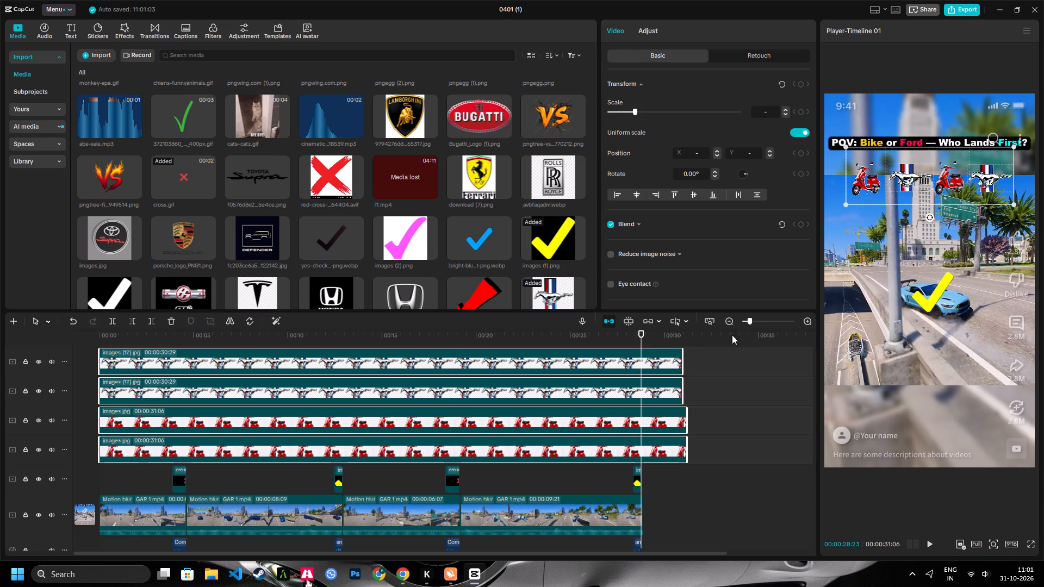
{"action": "left_click_drag", "start_coordinate": [750, 322], "coordinate": [759, 321]}
{"action": "key", "text": "Right"}
{"action": "key", "text": "Right"}
{"action": "key", "text": "Right"}
{"action": "key", "text": "Right"}
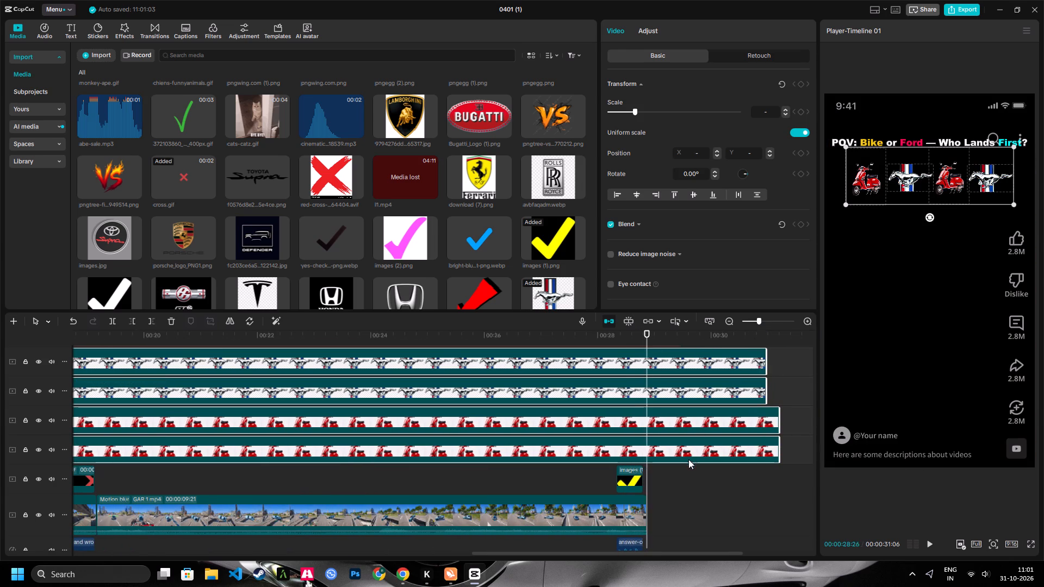
{"action": "key", "text": "Left"}
{"action": "key", "text": "Left"}
{"action": "key", "text": "Right"}
{"action": "left_click_drag", "start_coordinate": [674, 513], "coordinate": [660, 236]}
{"action": "left_click", "coordinate": [151, 323]}
{"action": "key", "text": "shift+z"}
Play and scrub through the timeline to check the logo row against the scooter and Mustang jump footage.
{"action": "key", "text": "space"}
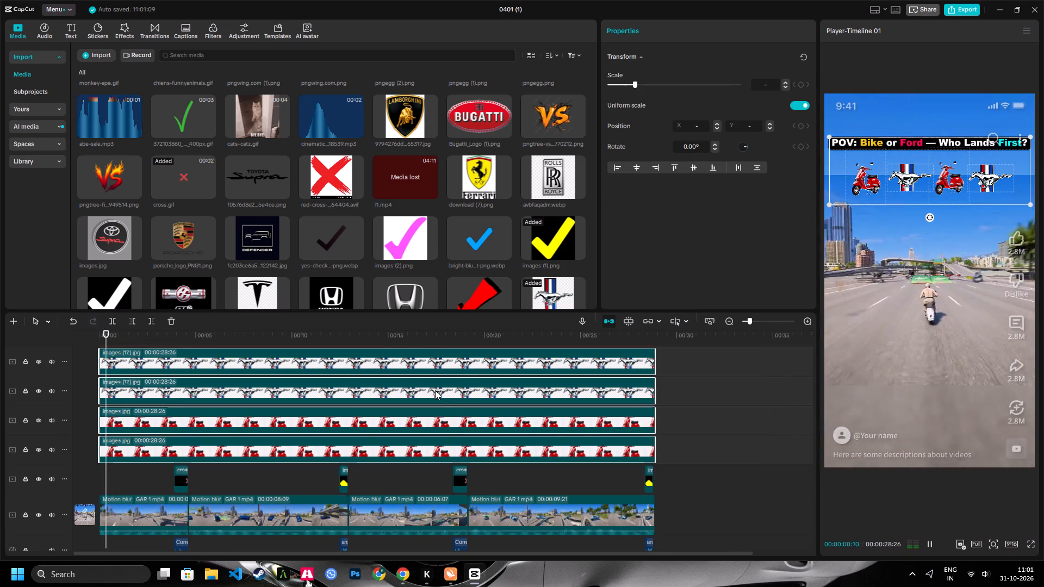
{"action": "key", "text": "space"}
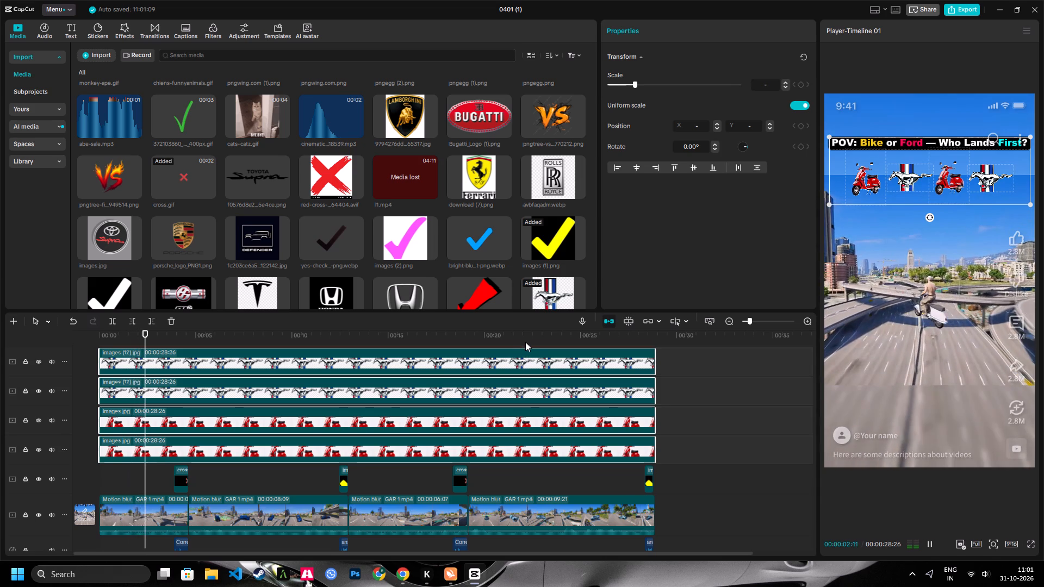
{"action": "key", "text": "space"}
{"action": "key", "text": "space"}
{"action": "left_click_drag", "start_coordinate": [237, 333], "coordinate": [251, 334]}
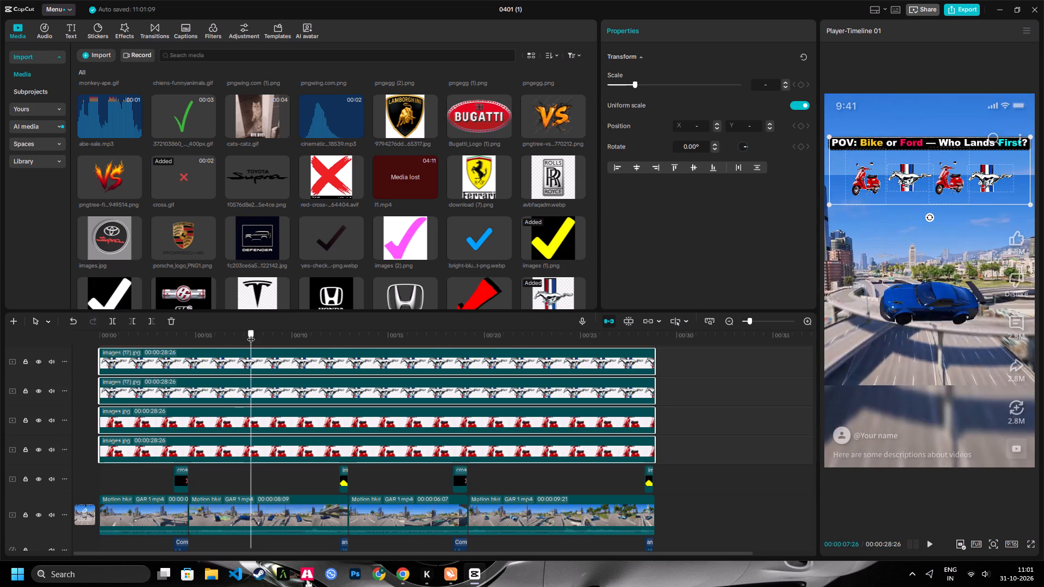
{"action": "left_click_drag", "start_coordinate": [251, 334], "coordinate": [451, 359]}
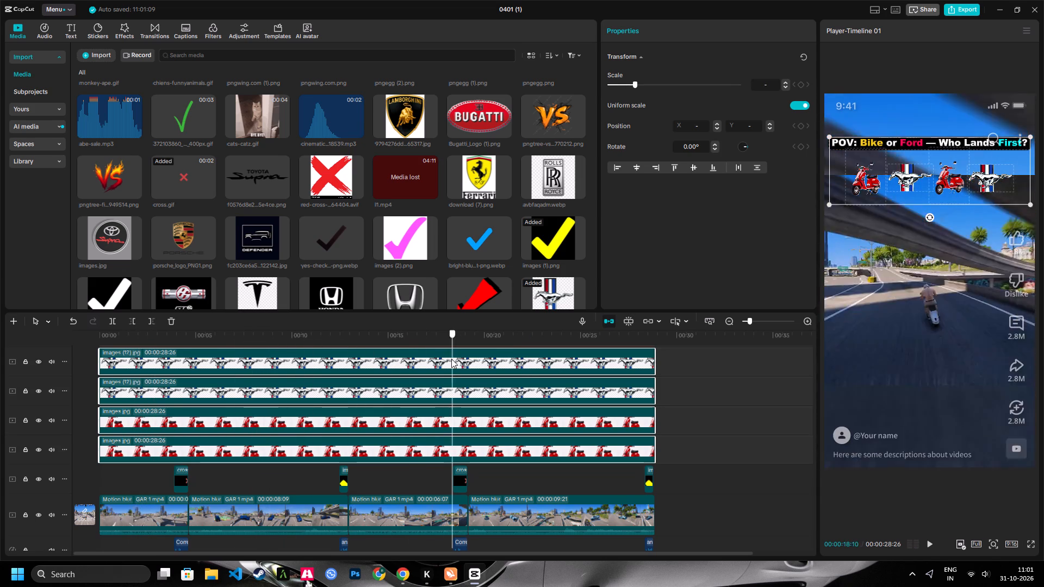
{"action": "left_click_drag", "start_coordinate": [451, 359], "coordinate": [393, 376]}
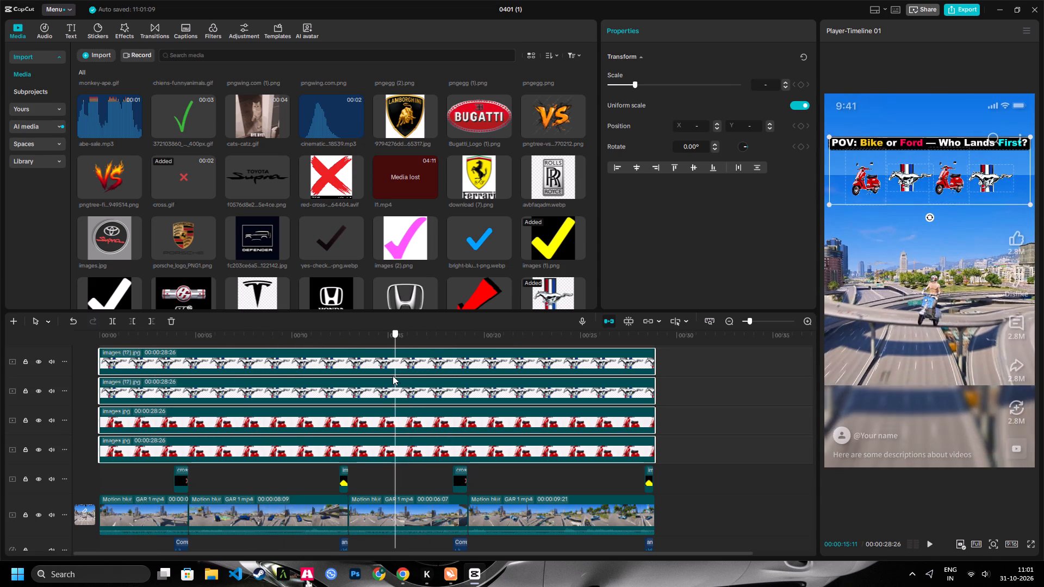
{"action": "left_click_drag", "start_coordinate": [393, 376], "coordinate": [390, 379]}
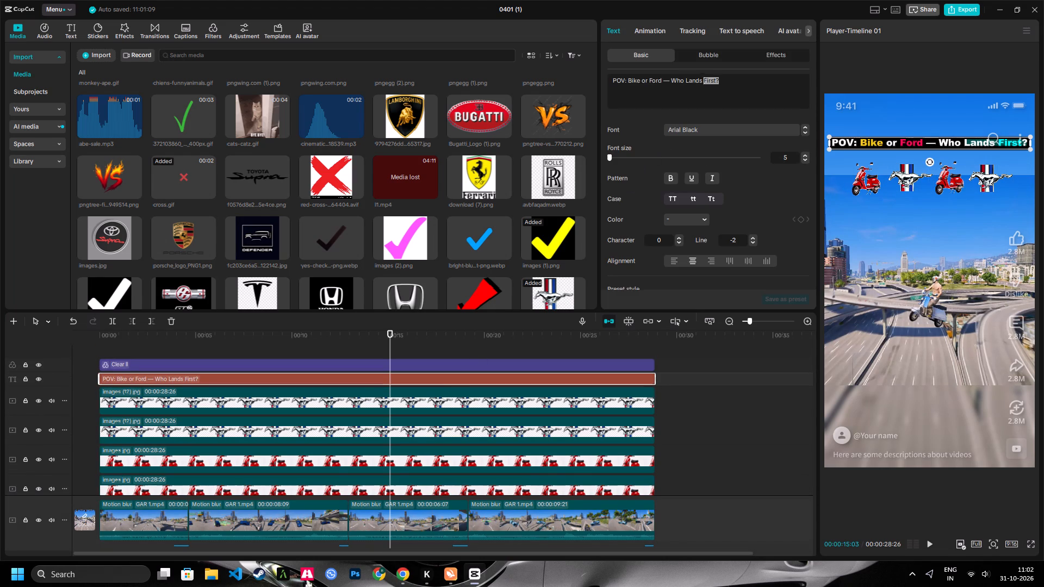
{"action": "left_click_drag", "start_coordinate": [679, 79], "coordinate": [628, 77]}
{"action": "key", "text": "ctrl+v"}
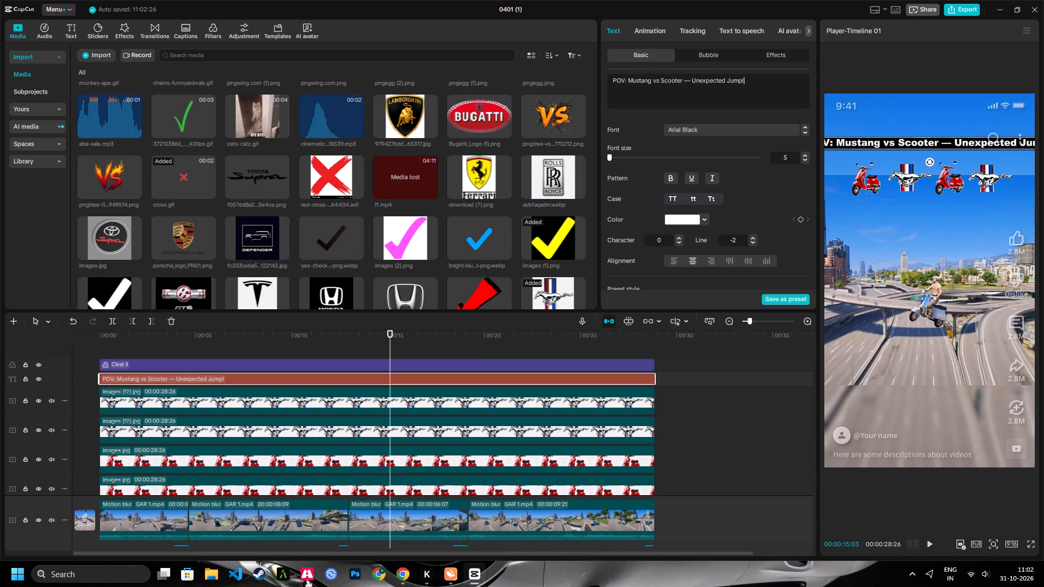
Colour the title words "Mustang" yellow, "Scooter" red and "Unexpected" bright green.
{"action": "double_click", "coordinate": [637, 80]}
{"action": "left_click", "coordinate": [683, 221]}
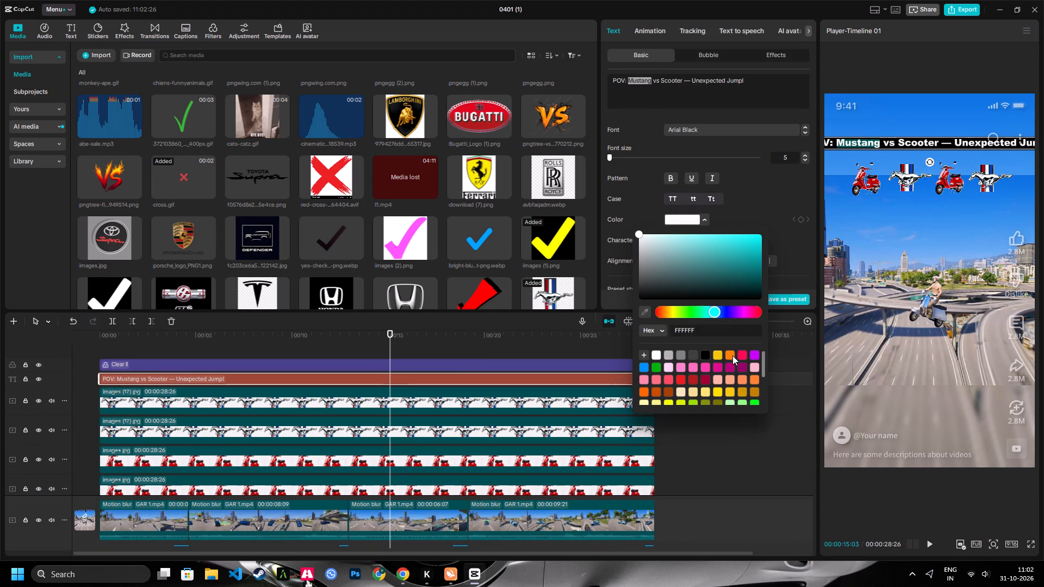
{"action": "left_click", "coordinate": [717, 354]}
{"action": "double_click", "coordinate": [672, 81]}
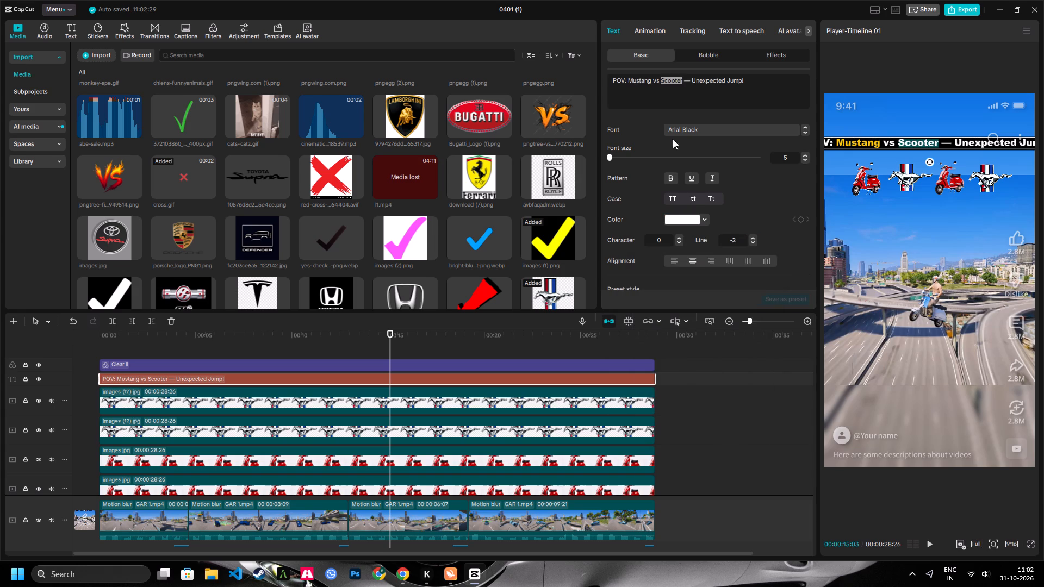
{"action": "left_click", "coordinate": [684, 228]}
{"action": "left_click", "coordinate": [688, 222]}
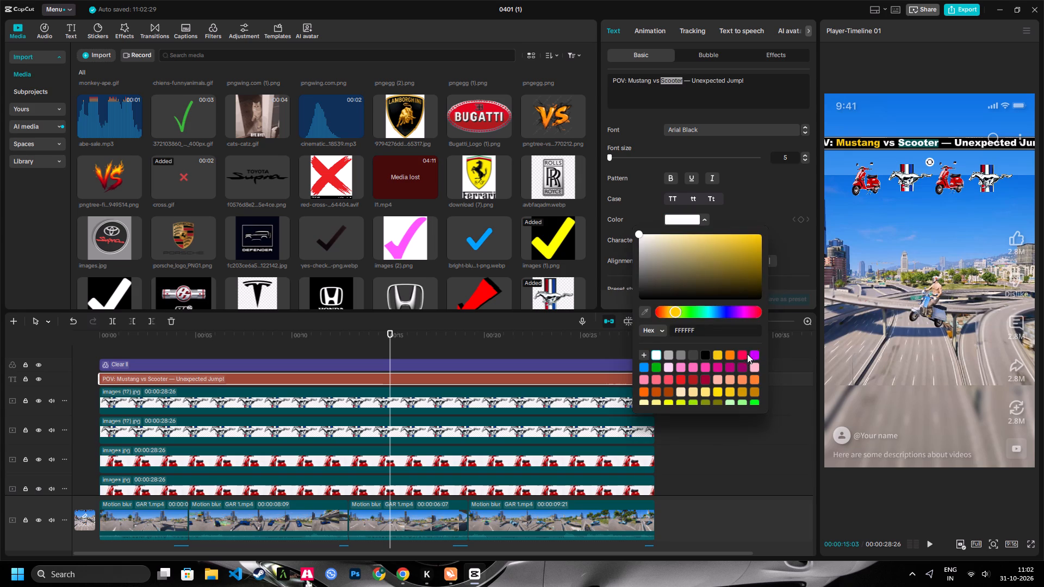
{"action": "left_click", "coordinate": [744, 357]}
{"action": "left_click", "coordinate": [716, 87]}
{"action": "double_click", "coordinate": [714, 82]}
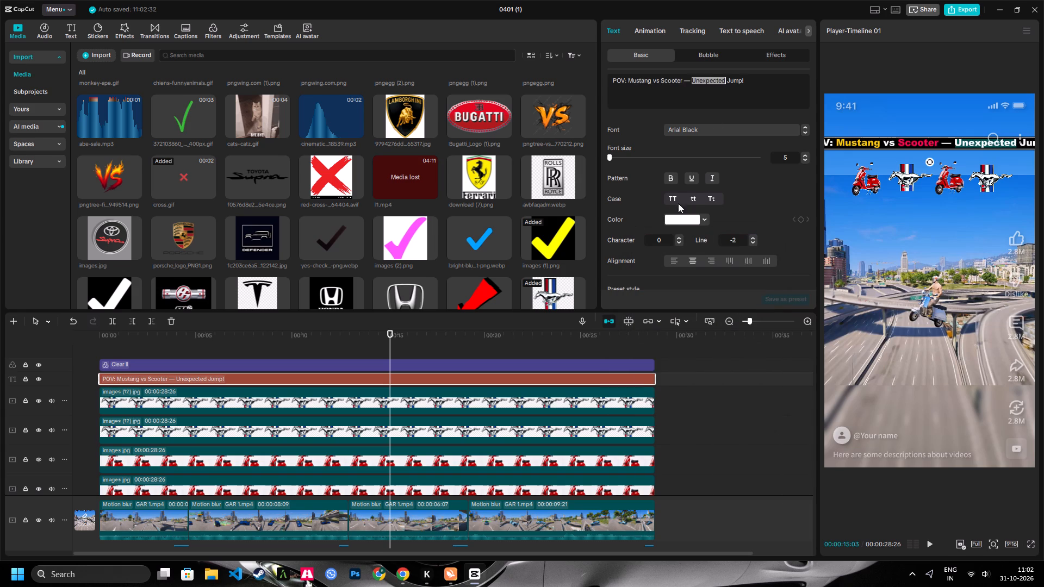
{"action": "left_click", "coordinate": [669, 220]}
{"action": "scroll", "coordinate": [734, 388], "scroll_direction": "down", "scroll_amount": 1}
{"action": "left_click", "coordinate": [756, 361]}
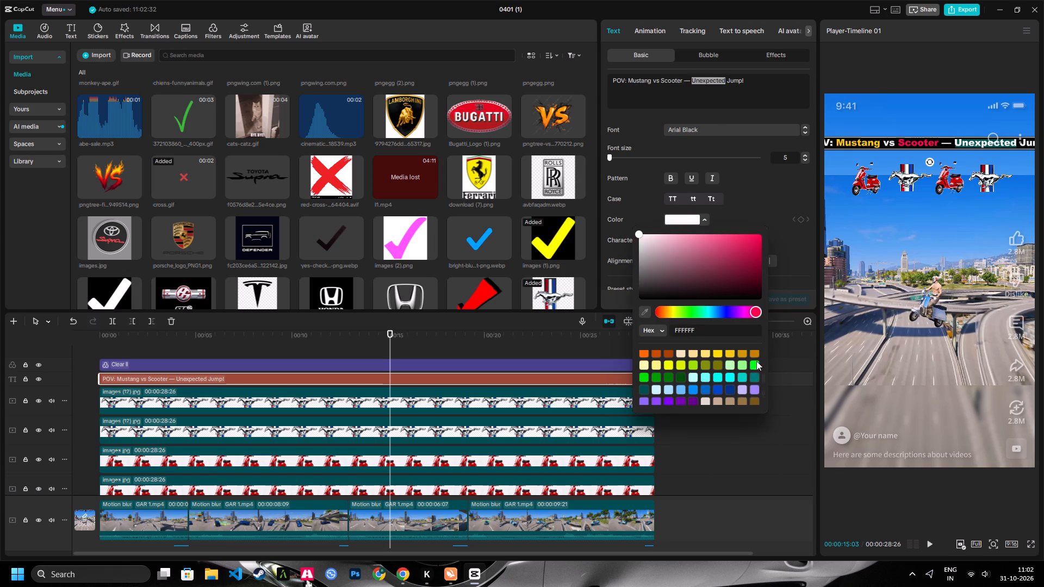
Move the playhead to the end of the timeline at 00:00:28:26.
{"action": "left_click_drag", "start_coordinate": [542, 339], "coordinate": [635, 343]}
{"action": "left_click_drag", "start_coordinate": [636, 343], "coordinate": [681, 344]}
{"action": "key", "text": "shift+z"}
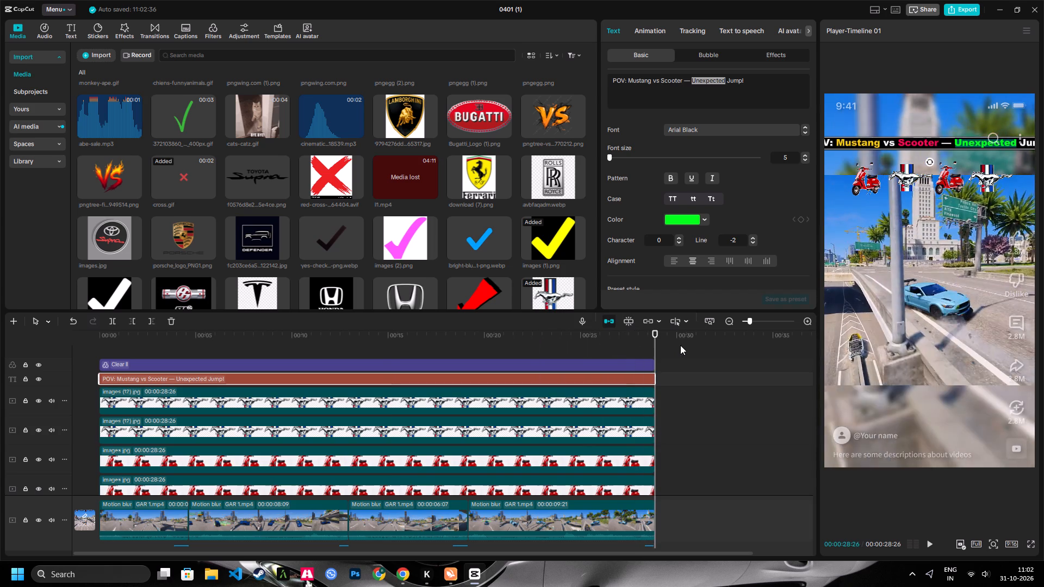
Play the opening briefly and move the playhead to the mid-air scooter jump at 00:00:14:28.
{"action": "key", "text": "space"}
{"action": "scroll", "coordinate": [673, 357], "scroll_direction": "down", "scroll_amount": 5}
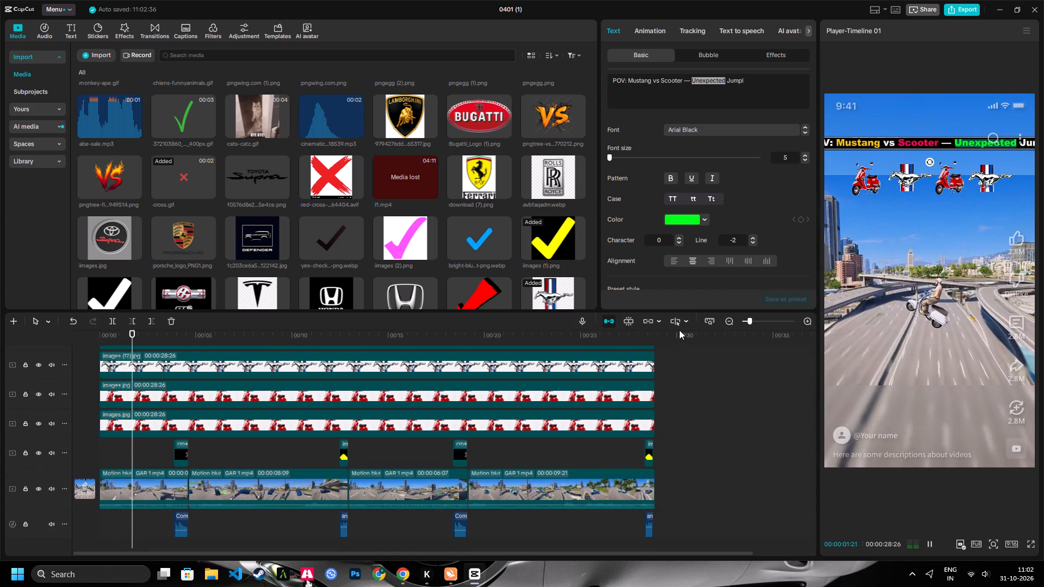
{"action": "key", "text": "space"}
{"action": "left_click_drag", "start_coordinate": [394, 341], "coordinate": [405, 334]}
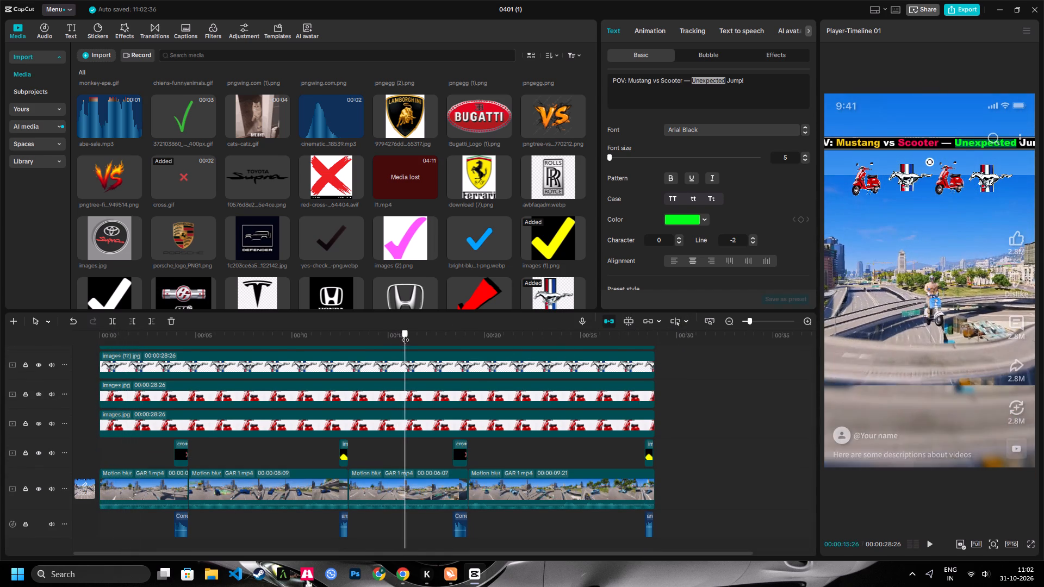
{"action": "left_click_drag", "start_coordinate": [405, 334], "coordinate": [392, 346]}
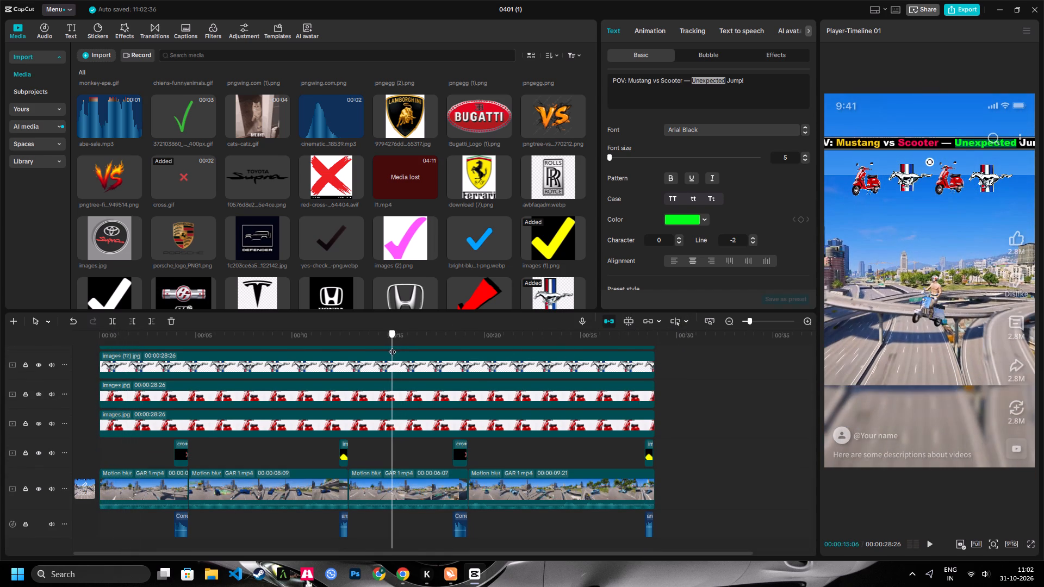
{"action": "left_click_drag", "start_coordinate": [392, 346], "coordinate": [387, 353]}
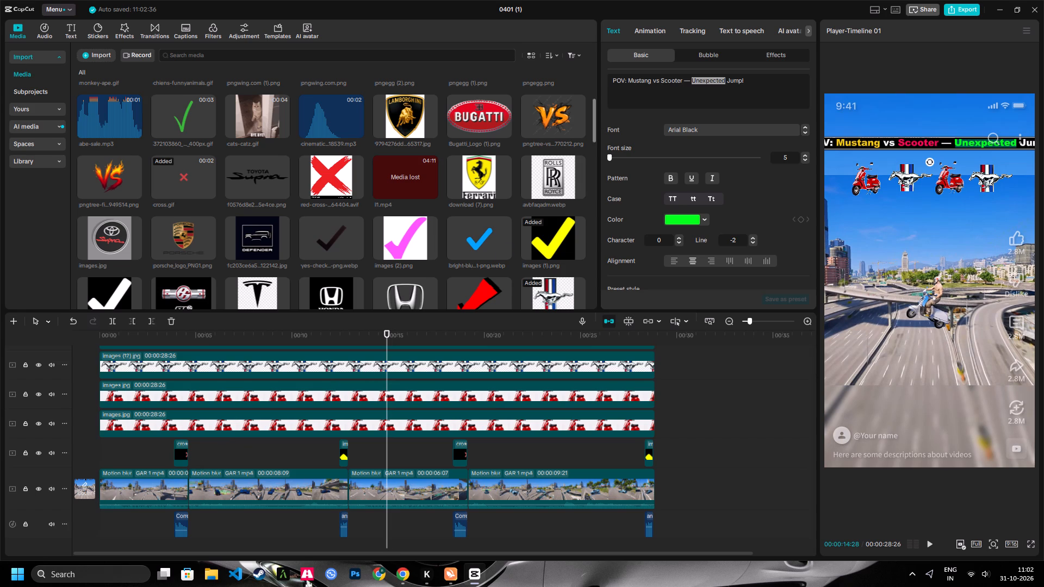
Remove the dash after "Scooter" in the title and break the line after "Unexpected" so "Jump!" sits on a second line.
{"action": "left_click", "coordinate": [766, 92]}
{"action": "left_click", "coordinate": [690, 82]}
{"action": "key", "text": "BackSpace"}
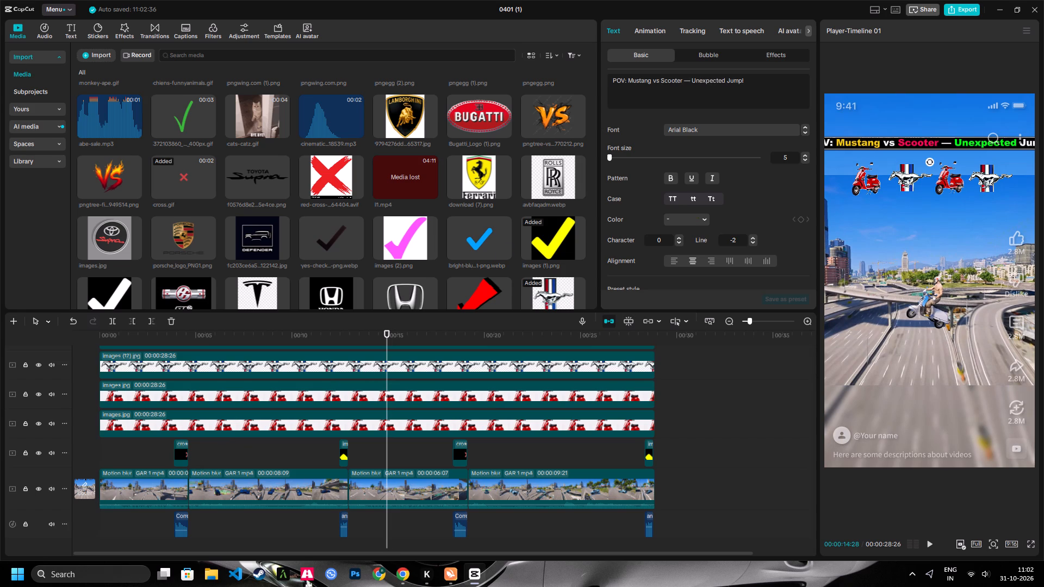
{"action": "left_click", "coordinate": [719, 79]}
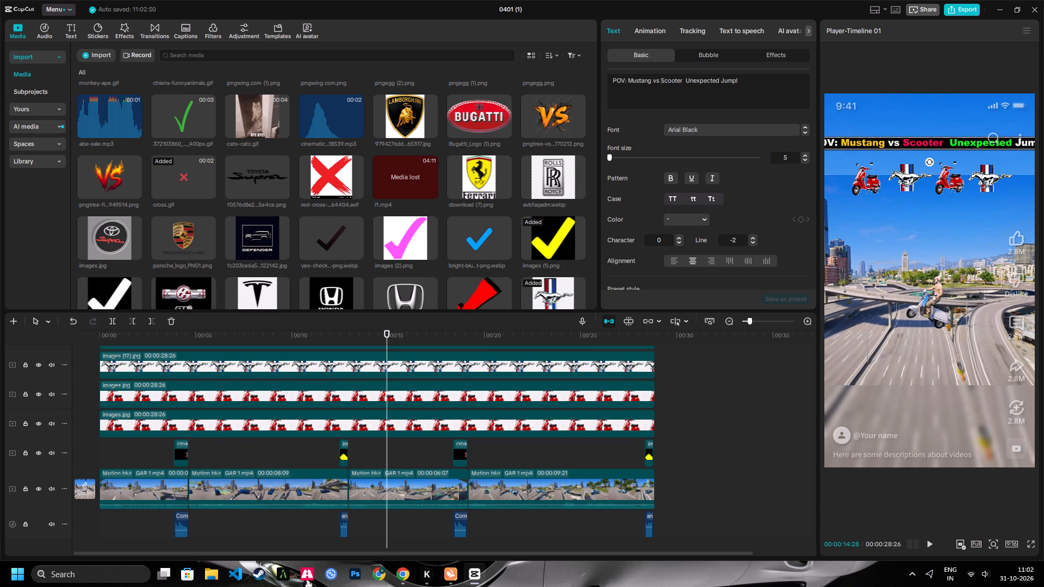
{"action": "key", "text": "Return"}
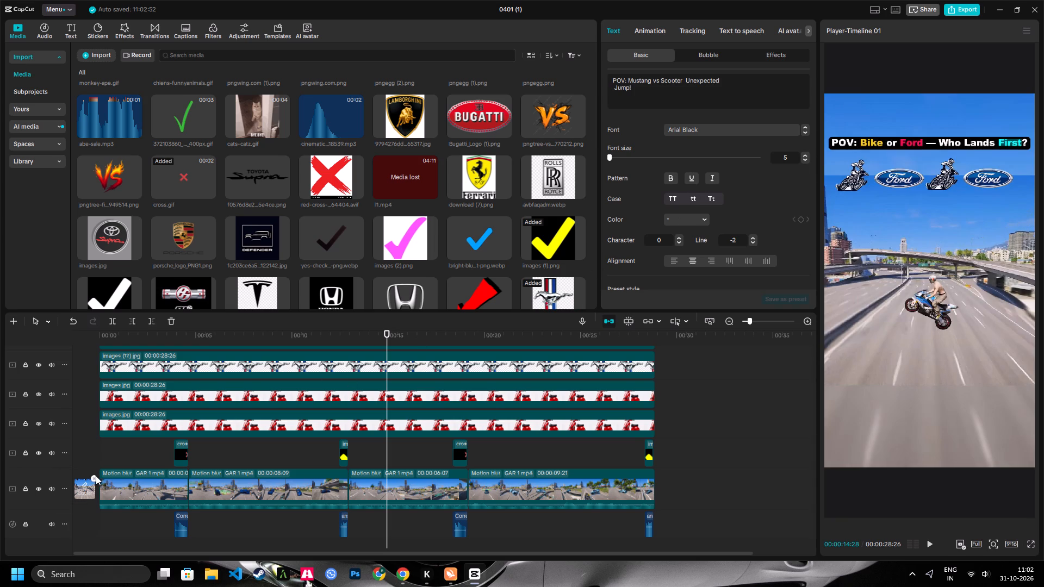
Delete the existing "Bike or Ford" video cover.
{"action": "left_click", "coordinate": [94, 479]}
{"action": "left_click", "coordinate": [506, 320]}
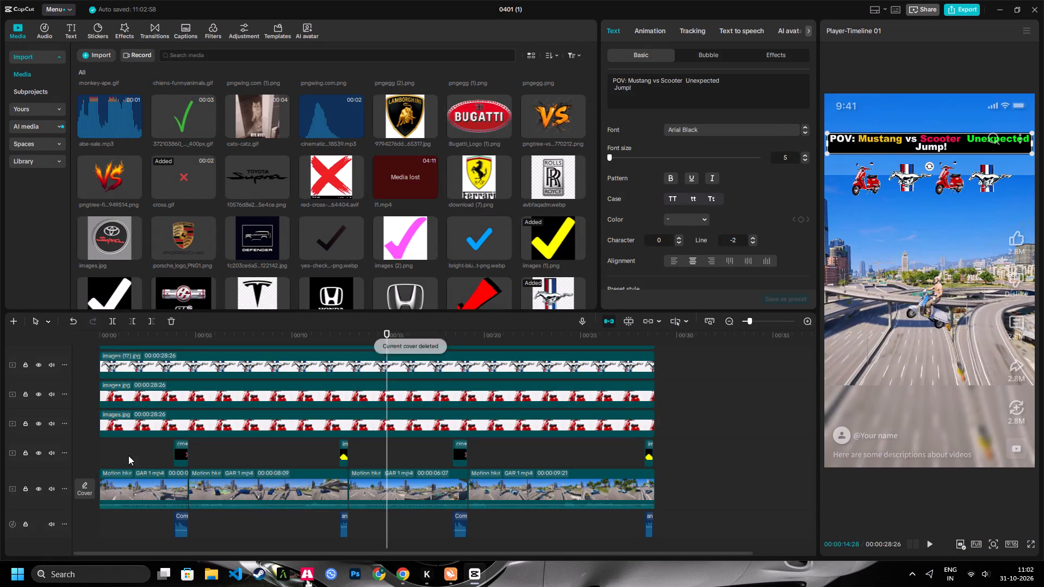
Choose the mid-air scooter frame at 00:00:14:28 as the new video cover and open it for editing.
{"action": "left_click", "coordinate": [90, 485]}
{"action": "left_click", "coordinate": [647, 443]}
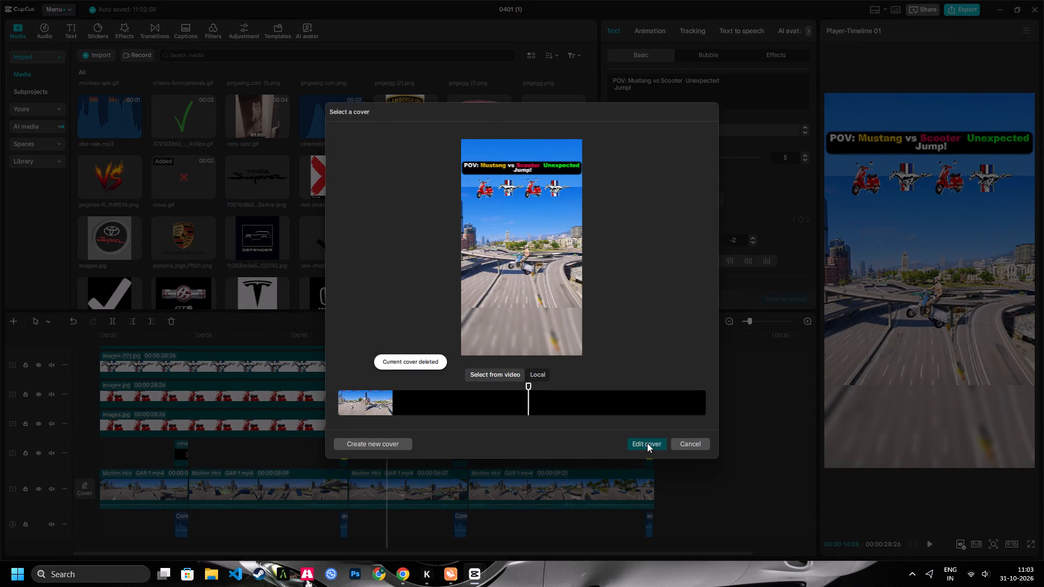
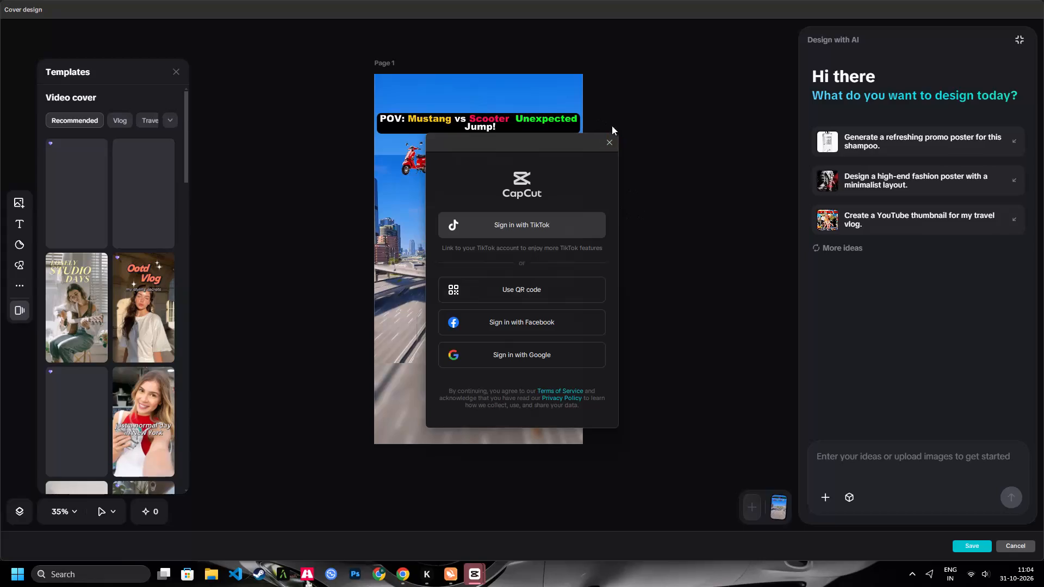
Skip the sign-in and save the mid-air scooter frame as the video cover.
{"action": "left_click", "coordinate": [616, 145]}
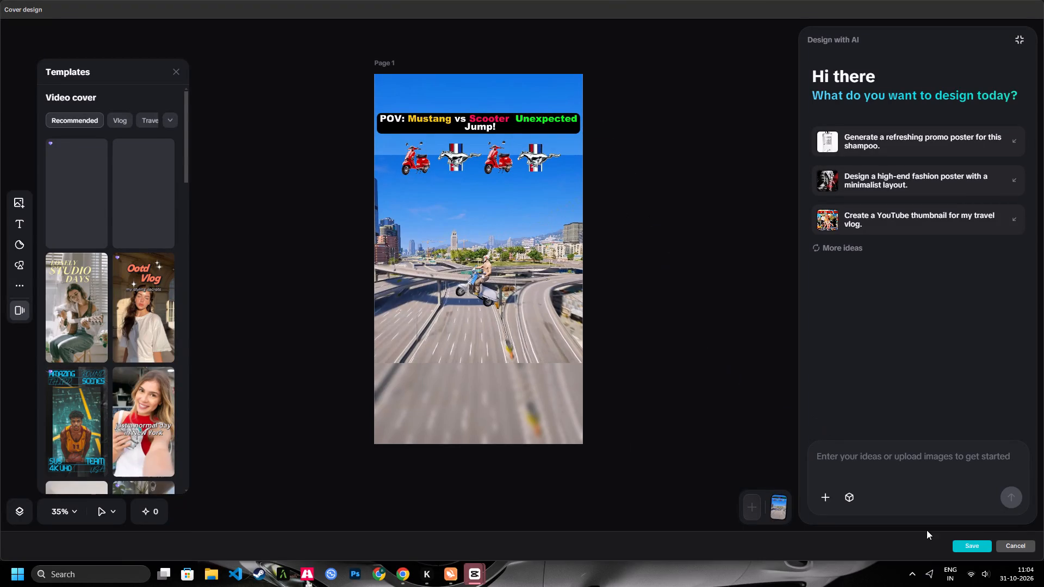
{"action": "left_click", "coordinate": [972, 545]}
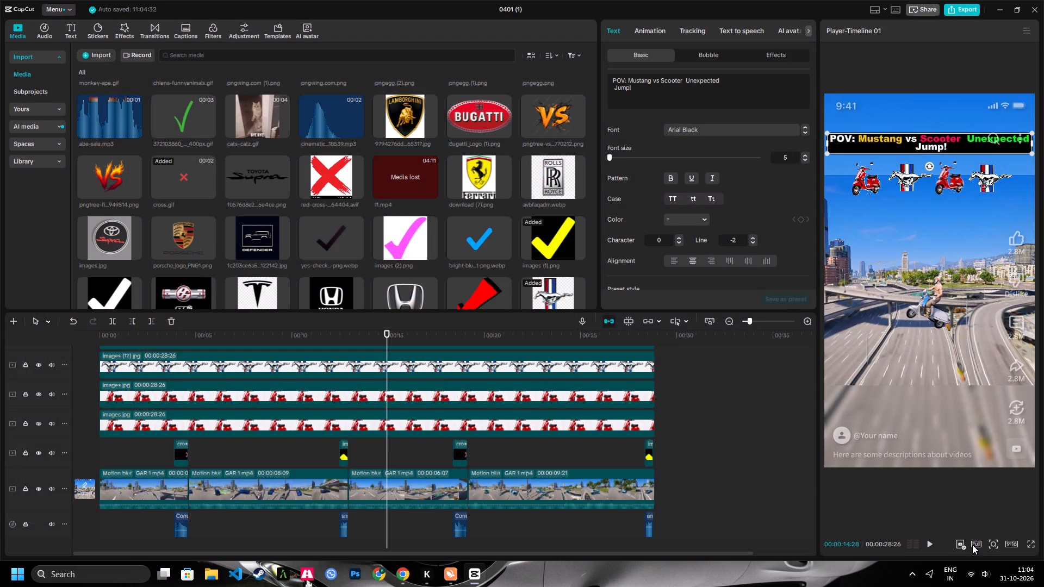
Review playback from the mid-air scooter jump and over the timeline's final second.
{"action": "key", "text": "shift+z"}
{"action": "key", "text": "space"}
{"action": "key", "text": "space"}
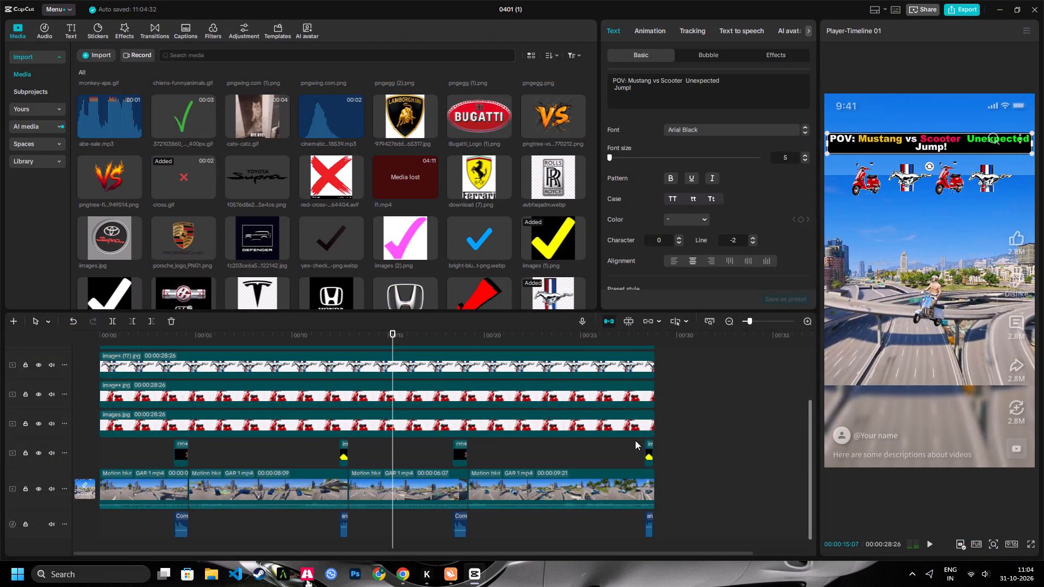
{"action": "key", "text": "space"}
{"action": "left_click", "coordinate": [636, 339]}
{"action": "key", "text": "space"}
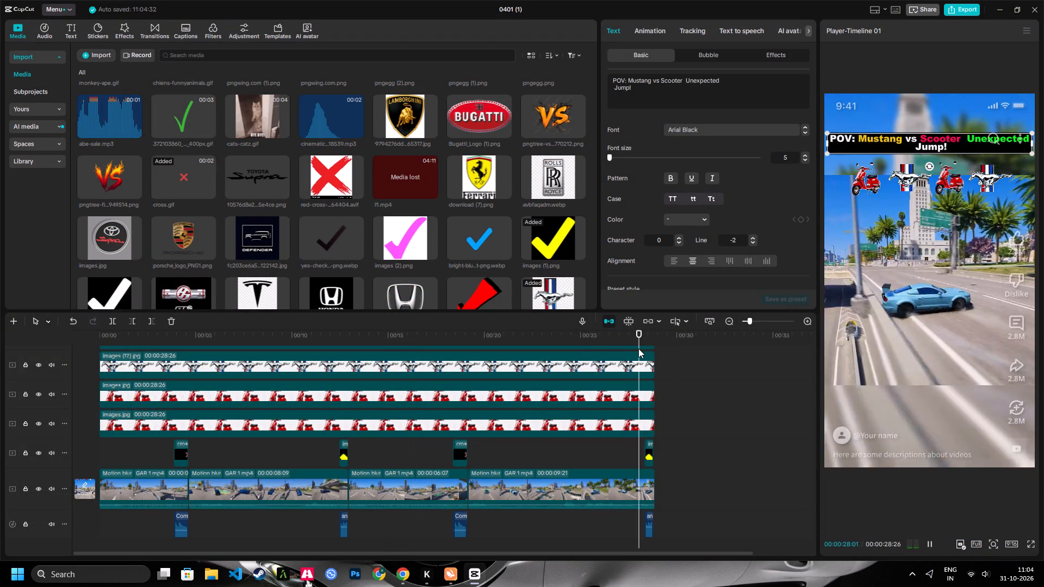
{"action": "key", "text": "space"}
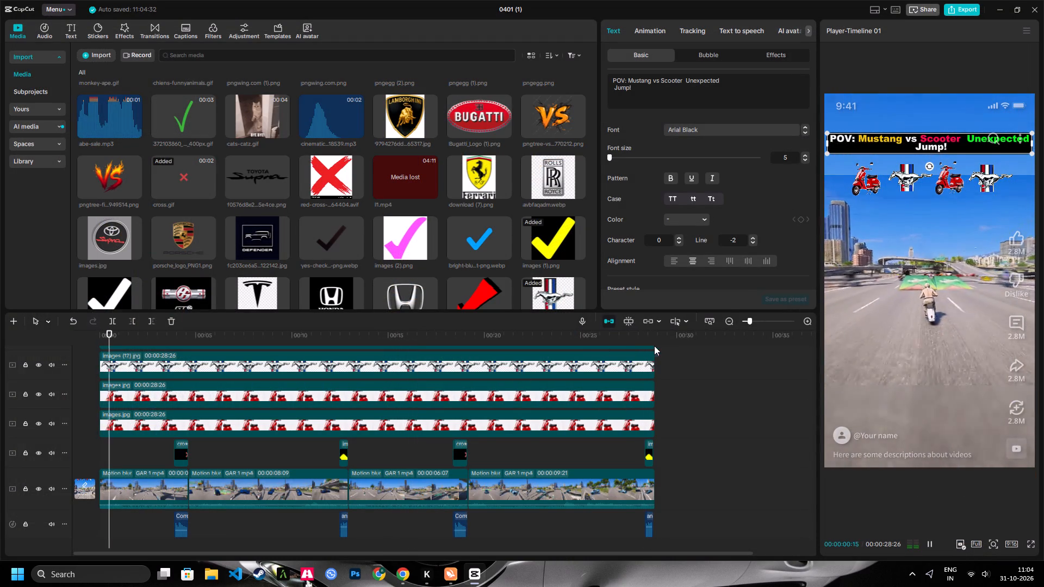
Export the video under the name 2N1 with the frame rate set to 60fps.
{"action": "left_click", "coordinate": [962, 5]}
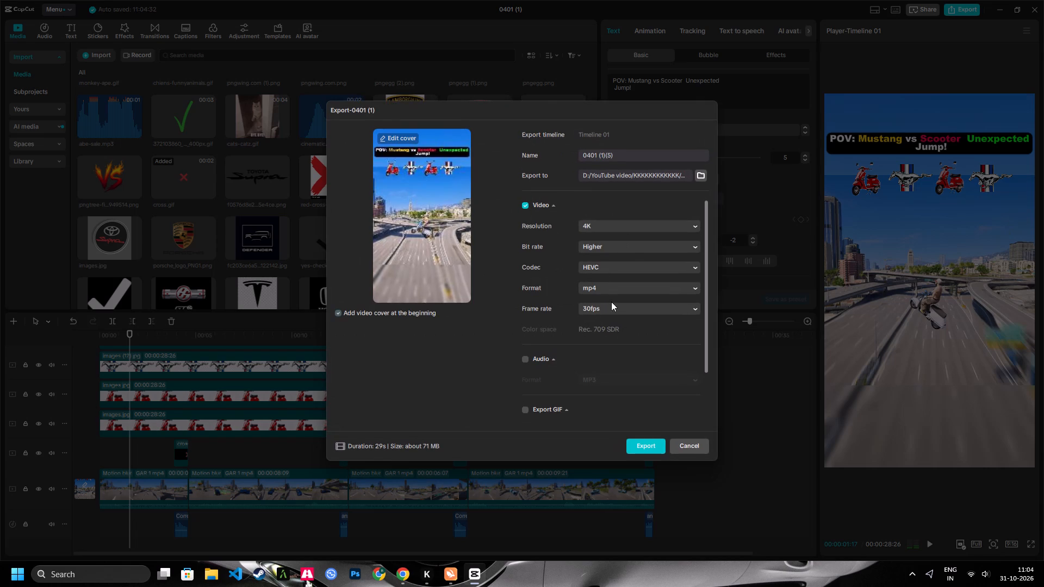
{"action": "left_click", "coordinate": [614, 308]}
{"action": "left_click", "coordinate": [631, 428]}
{"action": "left_click_drag", "start_coordinate": [627, 154], "coordinate": [473, 167]}
{"action": "key", "text": "BackSpace"}
{"action": "type", "text": "2N1"}
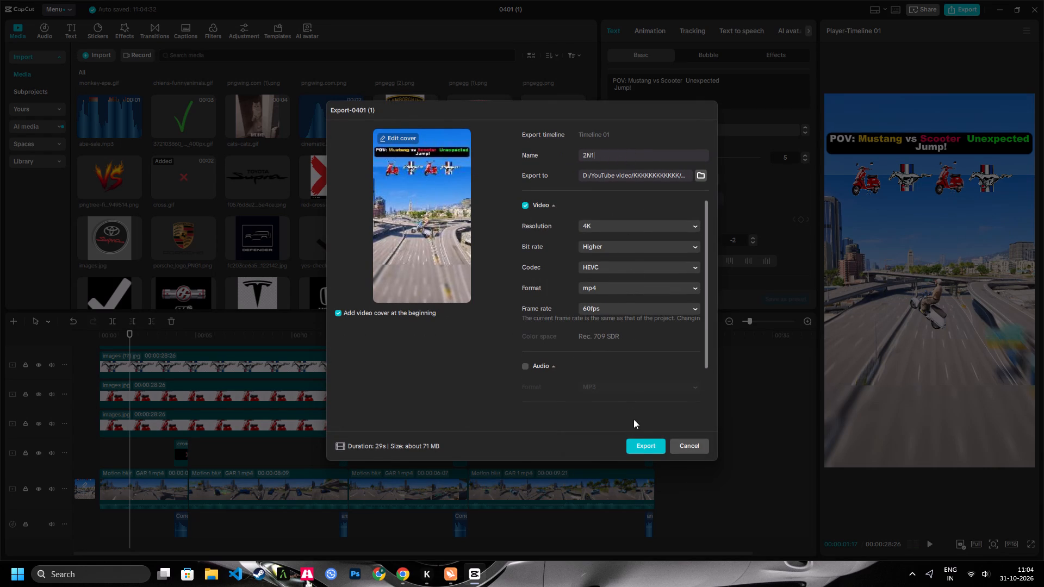
{"action": "left_click", "coordinate": [639, 449]}
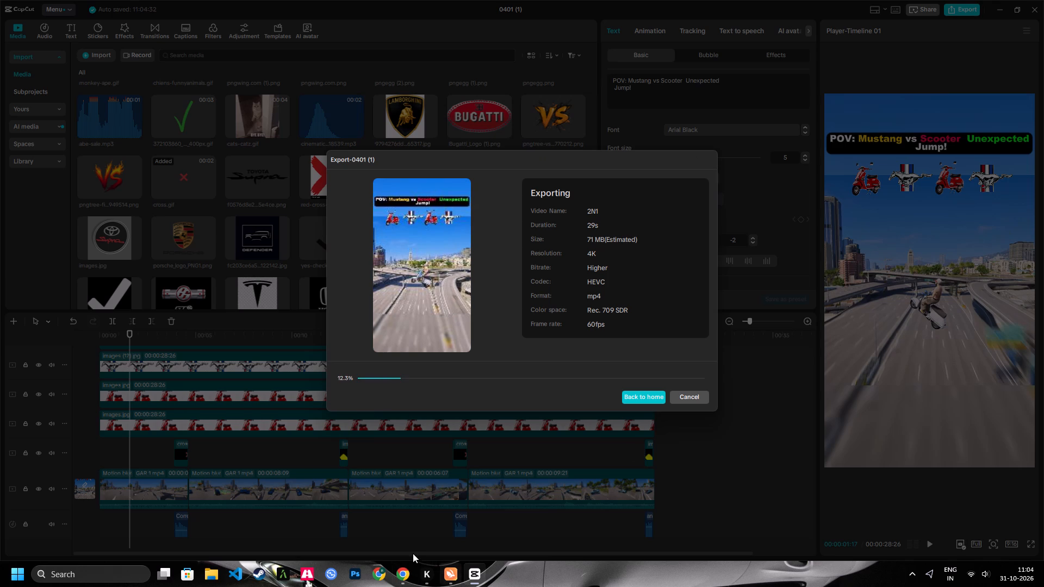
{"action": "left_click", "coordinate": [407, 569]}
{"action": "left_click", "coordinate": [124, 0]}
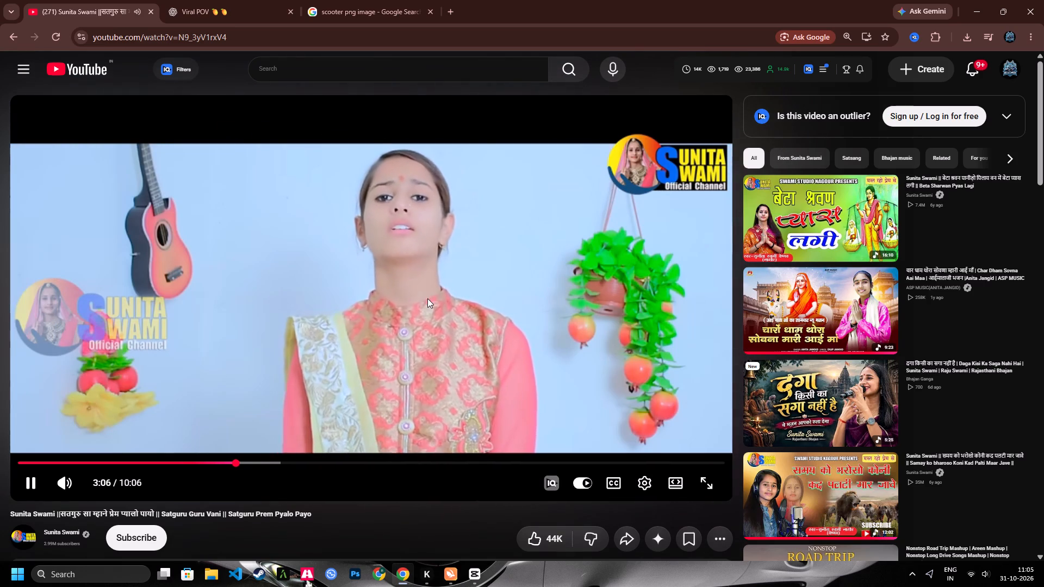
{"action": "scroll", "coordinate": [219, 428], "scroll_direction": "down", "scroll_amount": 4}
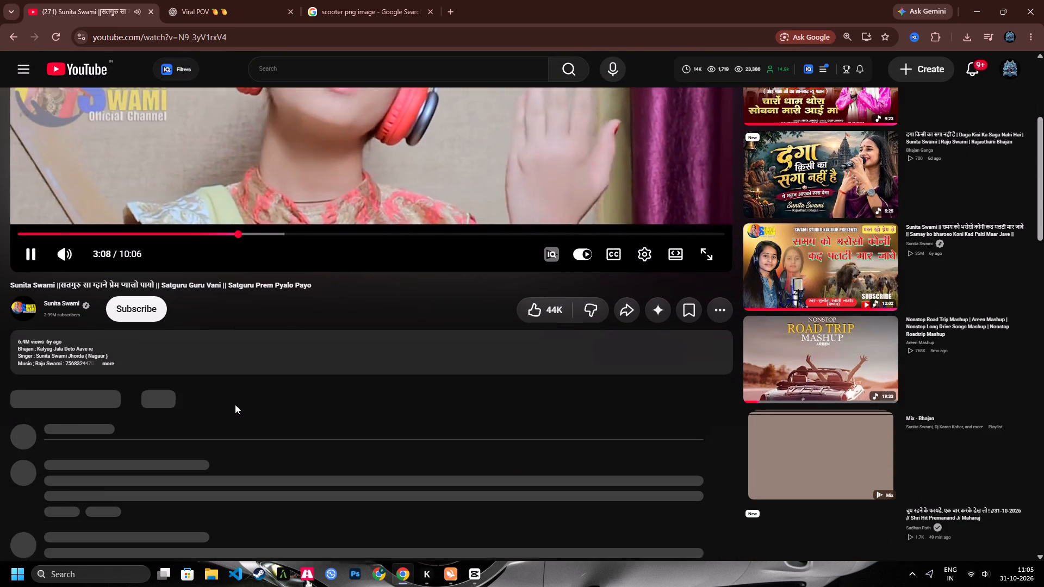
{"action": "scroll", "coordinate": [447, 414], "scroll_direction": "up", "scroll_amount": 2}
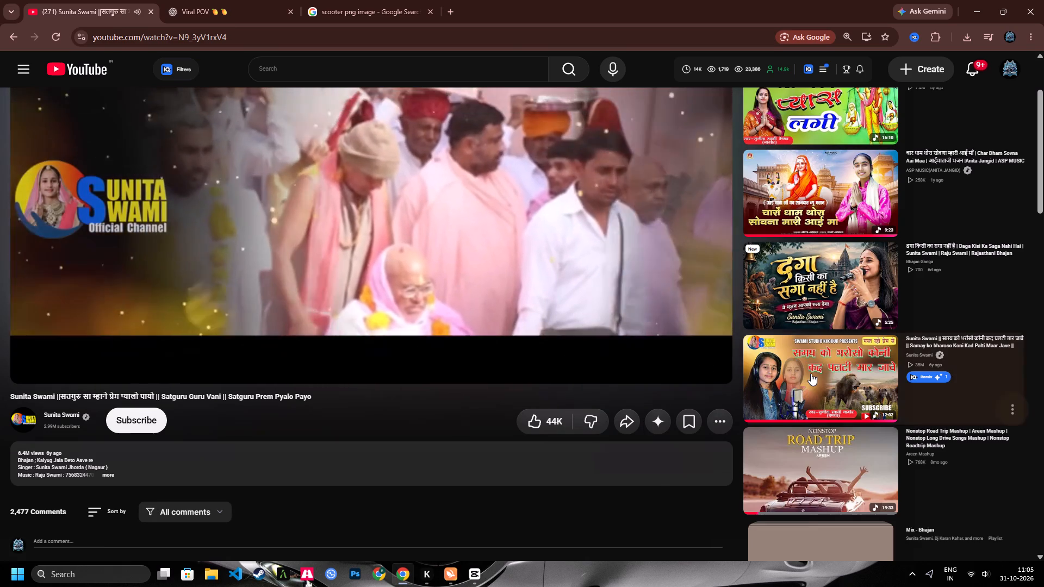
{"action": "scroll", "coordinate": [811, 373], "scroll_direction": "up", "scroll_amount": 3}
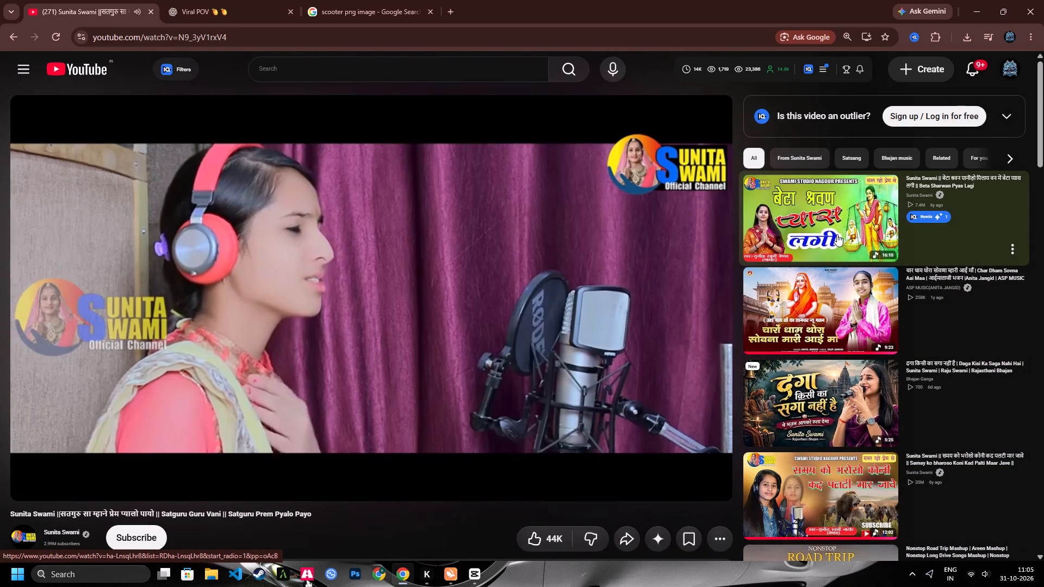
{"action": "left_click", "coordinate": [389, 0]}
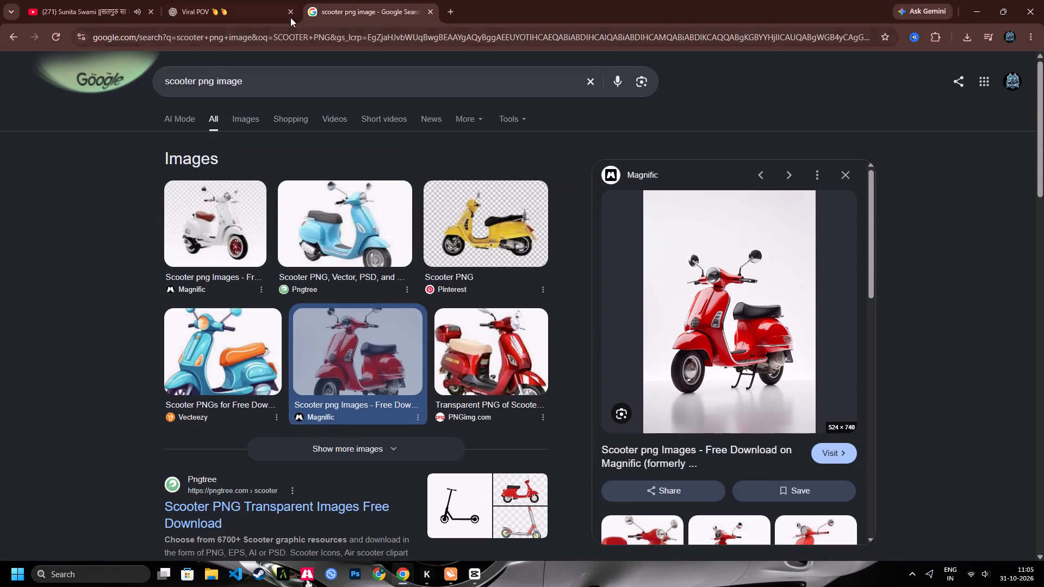
{"action": "left_click", "coordinate": [433, 13]}
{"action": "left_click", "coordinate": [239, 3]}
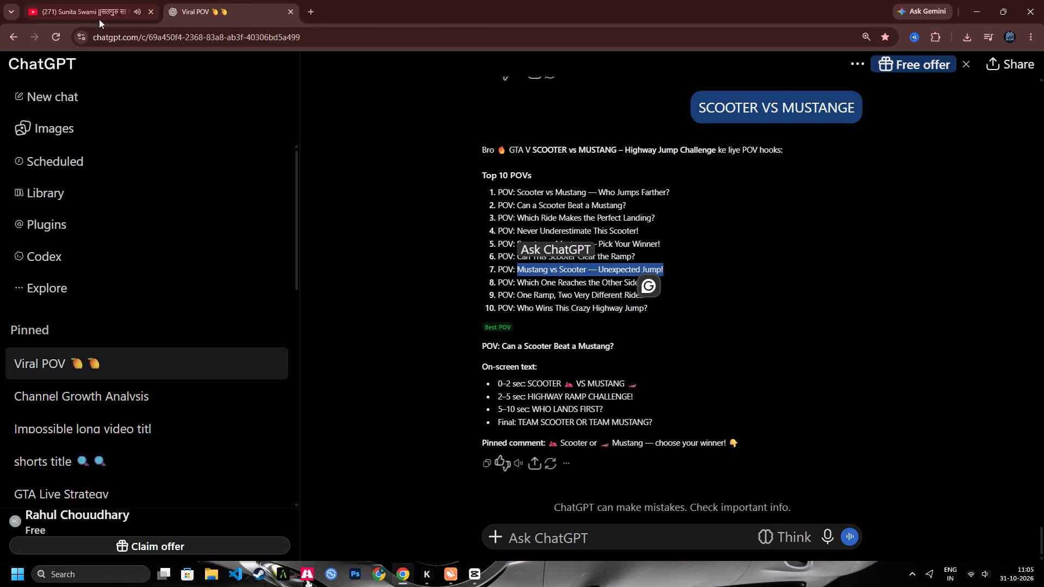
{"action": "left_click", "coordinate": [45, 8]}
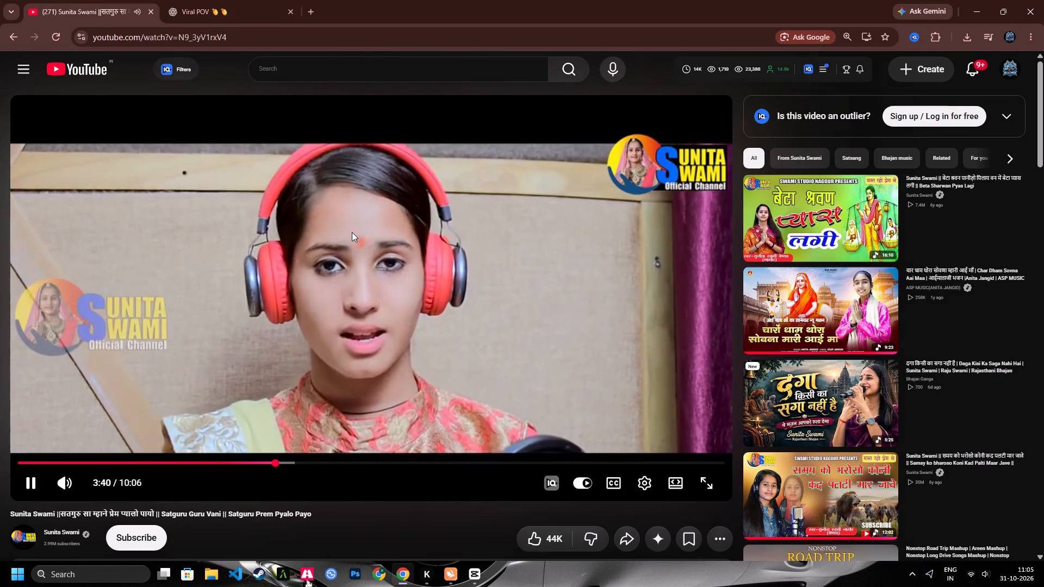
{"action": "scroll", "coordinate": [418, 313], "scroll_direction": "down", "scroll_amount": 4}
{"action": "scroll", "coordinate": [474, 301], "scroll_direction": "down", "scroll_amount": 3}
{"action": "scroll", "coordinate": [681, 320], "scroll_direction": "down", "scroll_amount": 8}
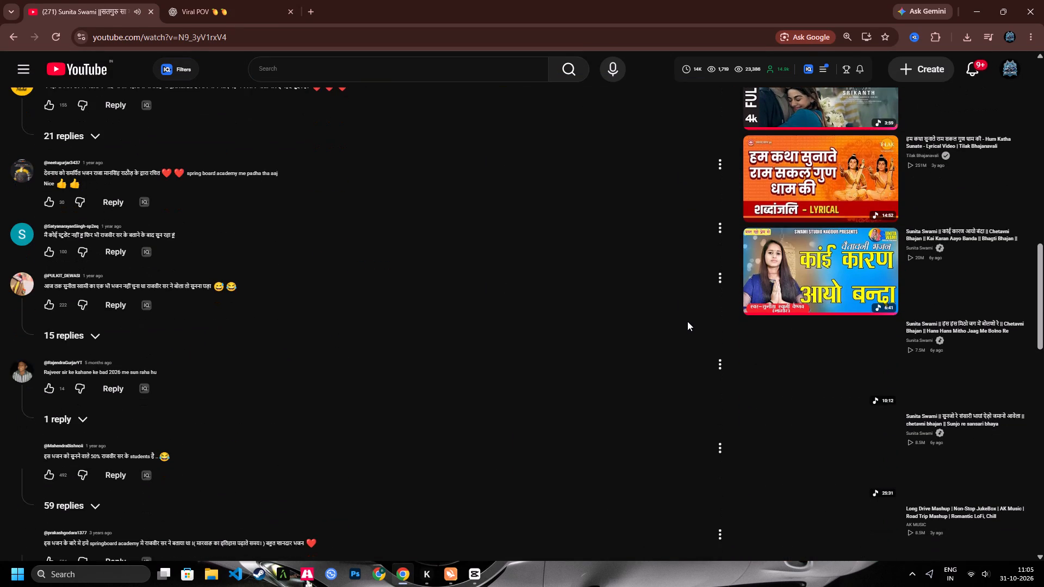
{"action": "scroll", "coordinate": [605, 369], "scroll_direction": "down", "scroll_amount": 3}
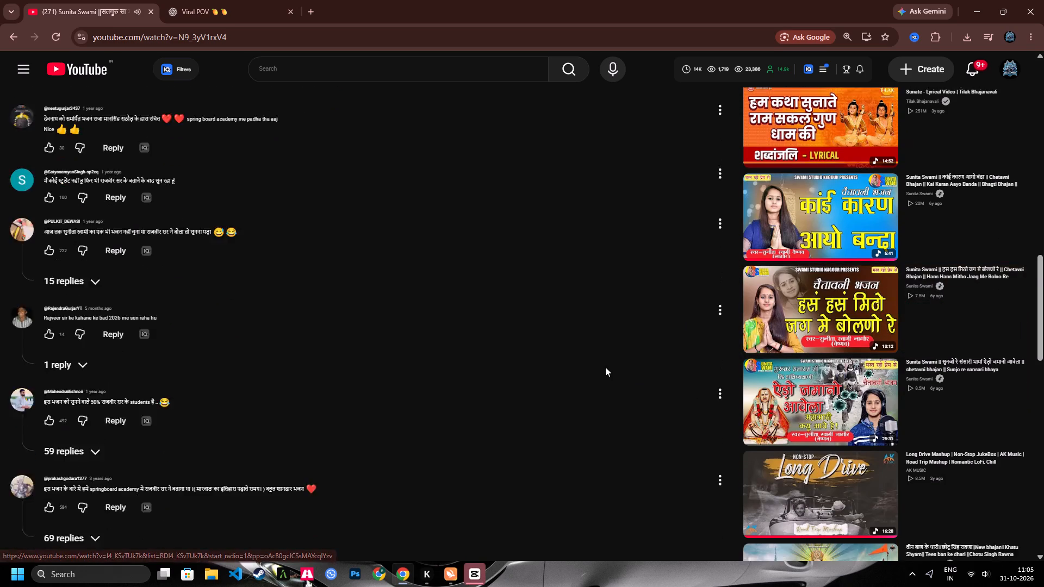
Return to CapCut and dismiss the finished export's sharing window.
{"action": "left_click", "coordinate": [471, 585]}
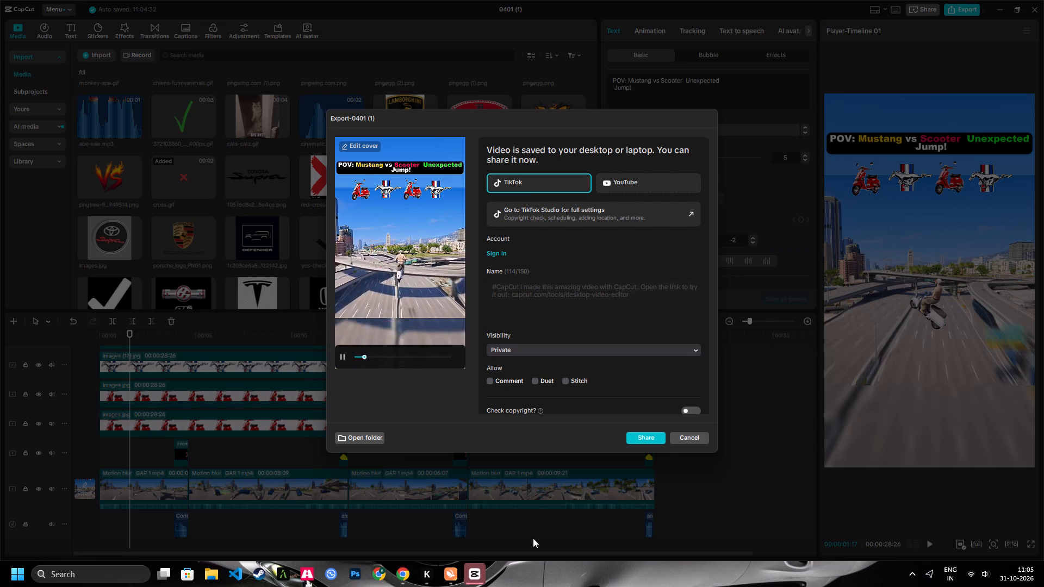
{"action": "left_click", "coordinate": [694, 436]}
Trim away the part of the last GAR 1.mp4 clip before 00:00:27:17.
{"action": "left_click_drag", "start_coordinate": [643, 329], "coordinate": [642, 330]}
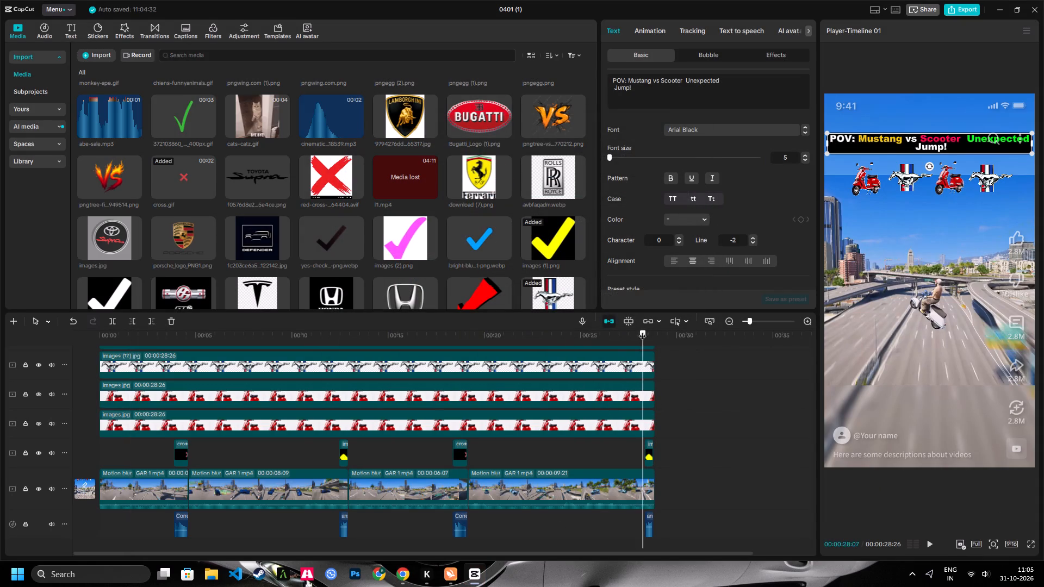
{"action": "left_click_drag", "start_coordinate": [642, 330], "coordinate": [630, 343]}
{"action": "left_click", "coordinate": [567, 507]}
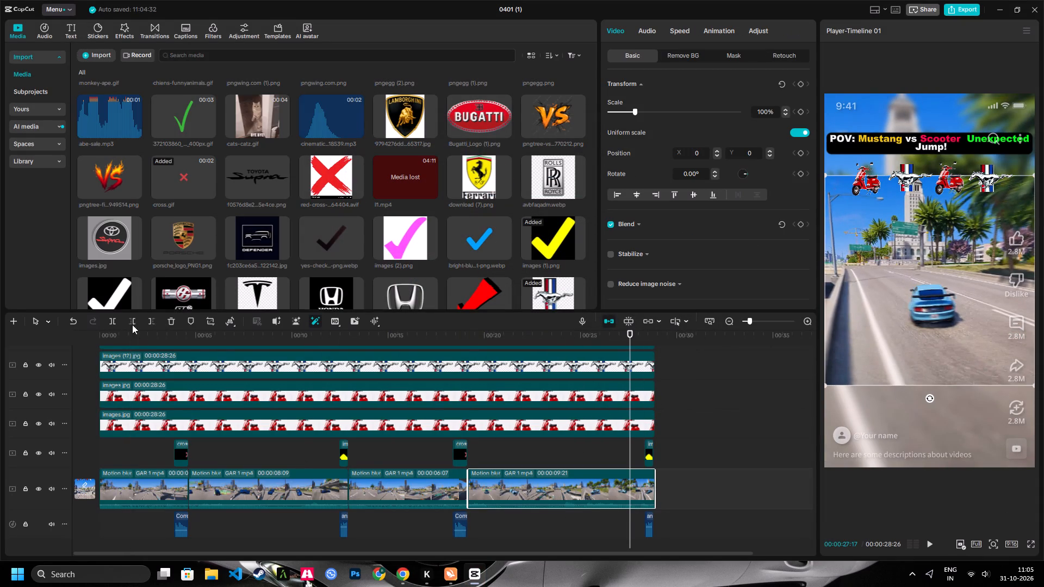
{"action": "left_click", "coordinate": [128, 315]}
Delete the three earlier GAR 1.mp4 clips, keeping only the short remainder of the last one.
{"action": "left_click", "coordinate": [405, 469]}
{"action": "key", "text": "Delete"}
{"action": "left_click", "coordinate": [235, 489]}
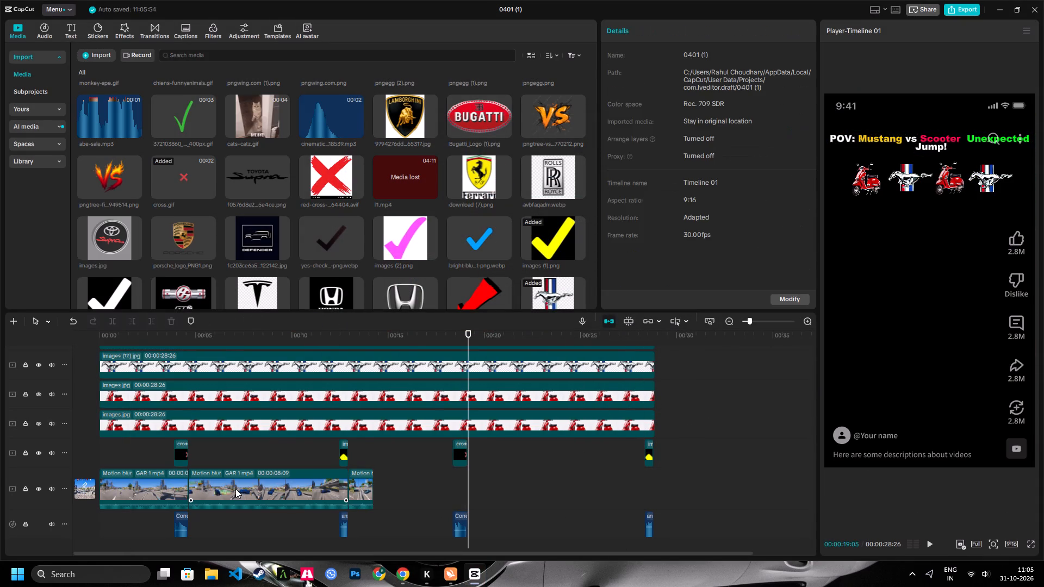
{"action": "key", "text": "Delete"}
{"action": "left_click", "coordinate": [107, 490]}
{"action": "key", "text": "Delete"}
Extend the end of the remaining GAR 1.mp4 clip to a duration of 00:00:30:13.
{"action": "left_click", "coordinate": [109, 484]}
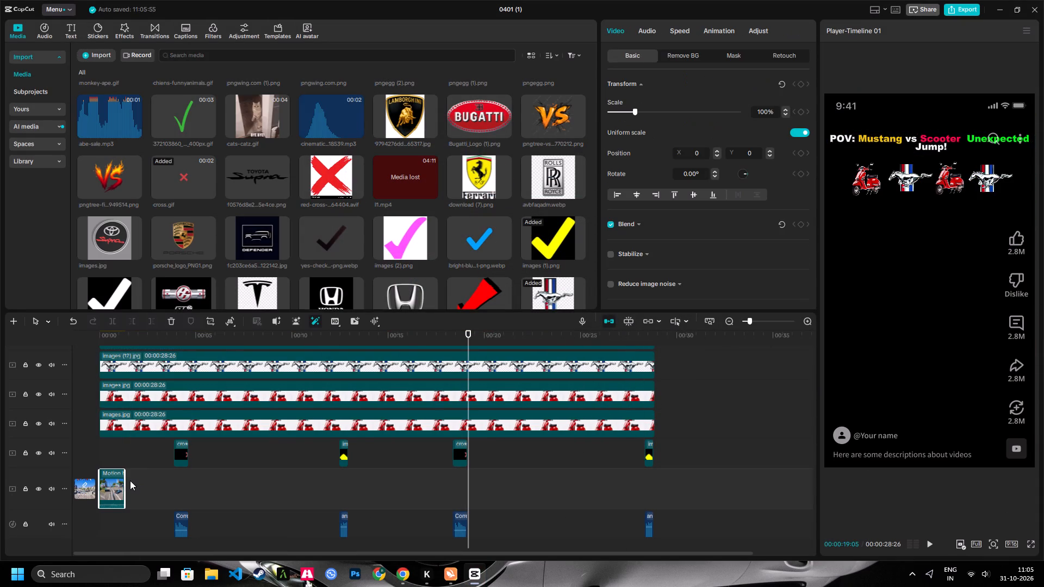
{"action": "left_click", "coordinate": [128, 479]}
{"action": "left_click", "coordinate": [121, 485]}
{"action": "left_click_drag", "start_coordinate": [125, 485], "coordinate": [1043, 470]}
Look through the extended GAR 1.mp4 clip up to its end.
{"action": "key", "text": "shift+z"}
{"action": "key", "text": "space"}
{"action": "left_click_drag", "start_coordinate": [319, 340], "coordinate": [425, 338]}
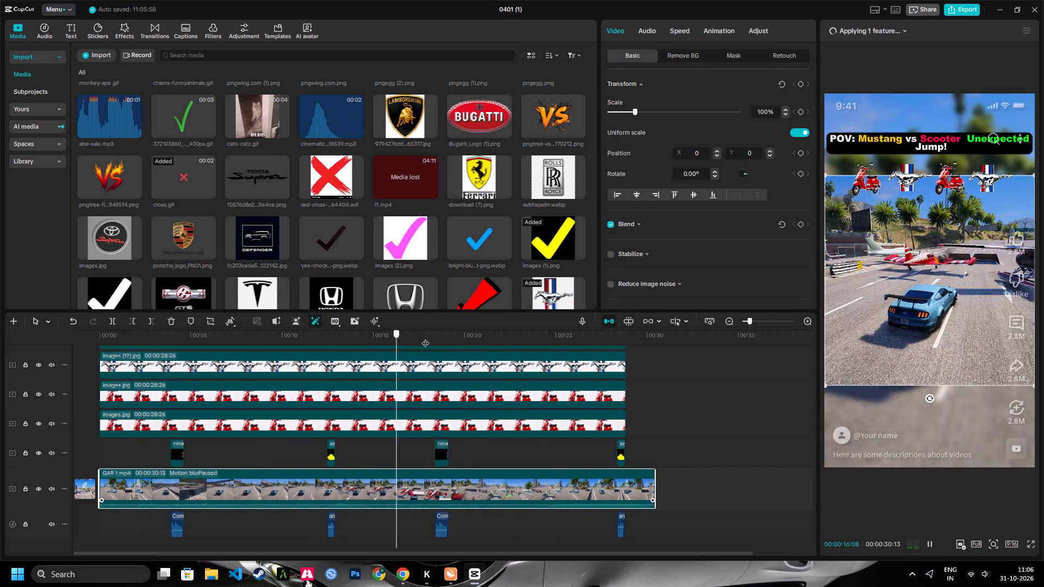
{"action": "left_click_drag", "start_coordinate": [425, 338], "coordinate": [760, 350]}
{"action": "left_click", "coordinate": [610, 494]}
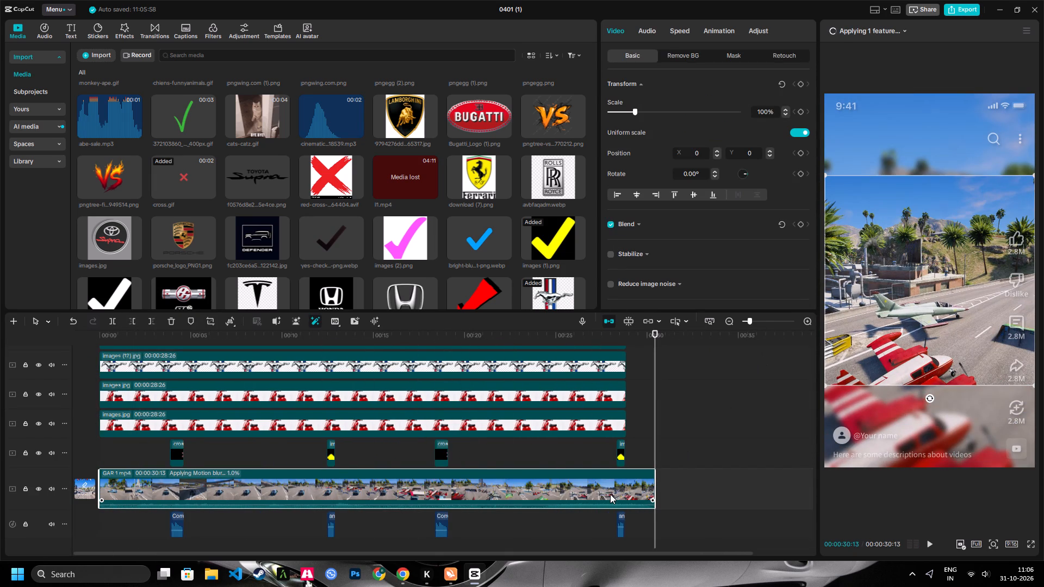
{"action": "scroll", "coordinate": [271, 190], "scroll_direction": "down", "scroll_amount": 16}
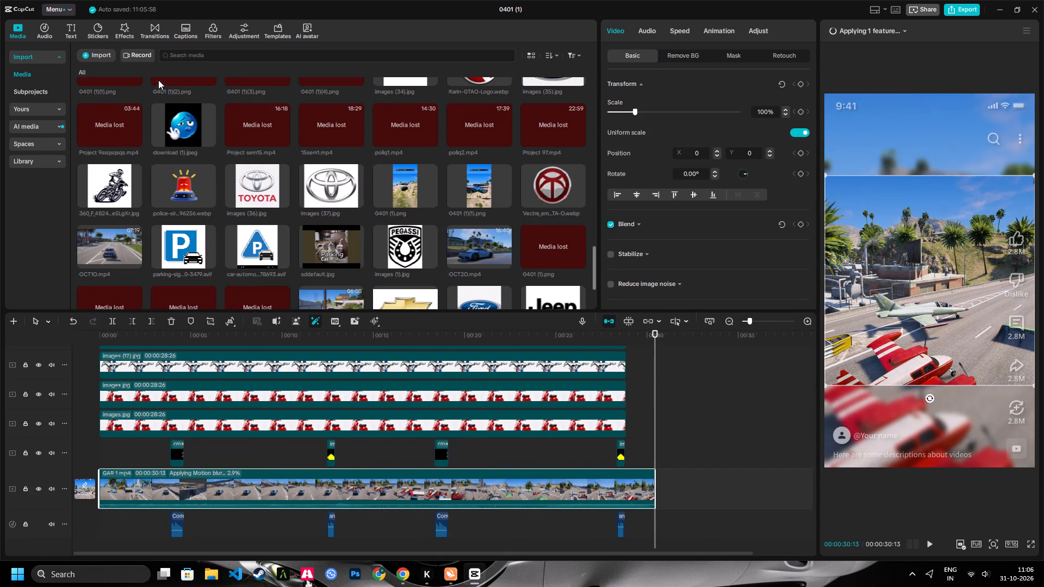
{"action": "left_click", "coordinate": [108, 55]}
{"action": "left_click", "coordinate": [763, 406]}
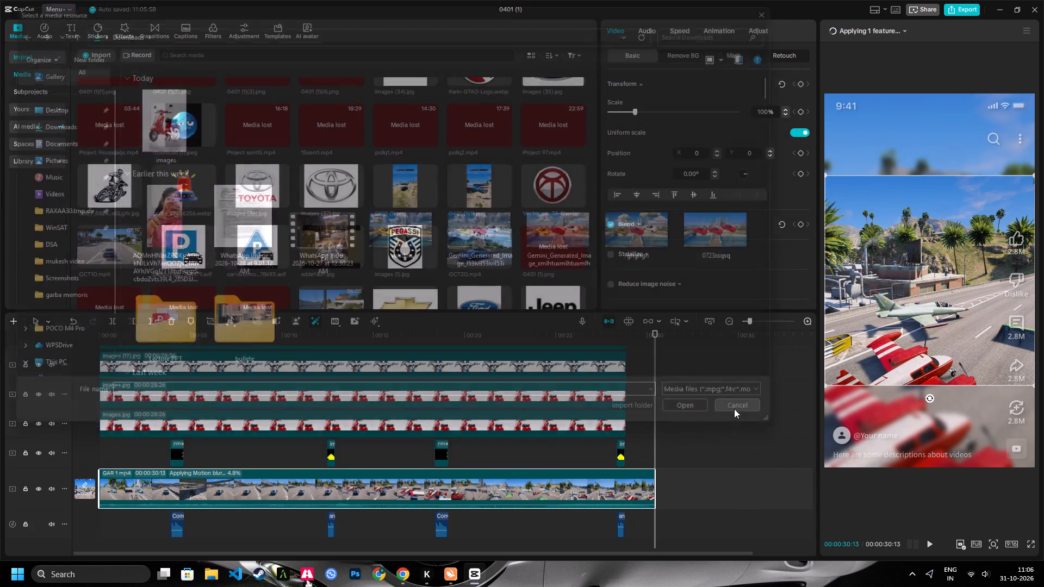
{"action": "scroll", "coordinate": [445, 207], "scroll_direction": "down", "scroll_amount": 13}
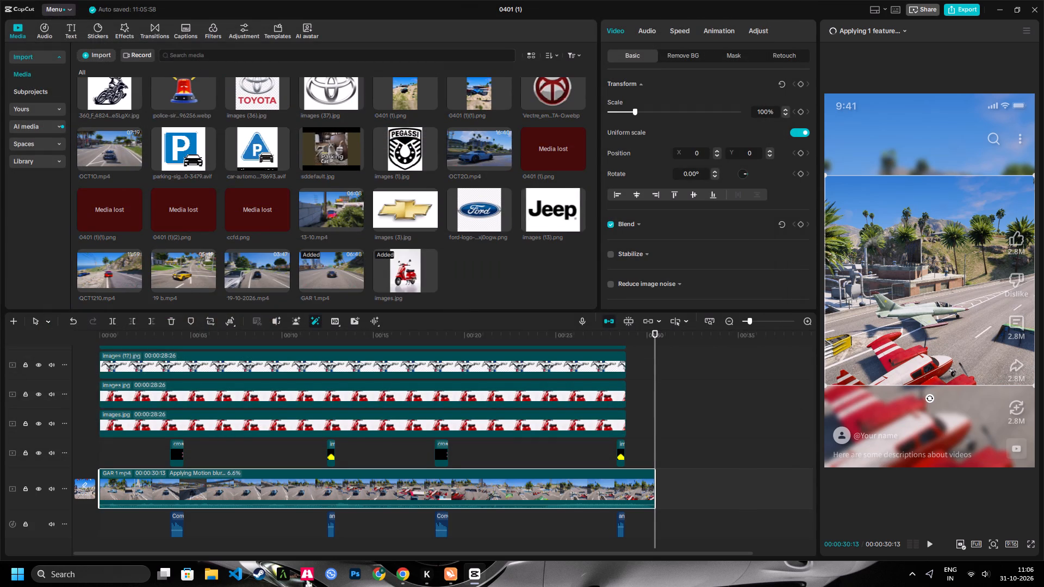
Import all the videos from the GTA V videos\rendered folder, including GAR 1, GAR 2 and GAR 3, into the media library.
{"action": "left_click", "coordinate": [103, 53]}
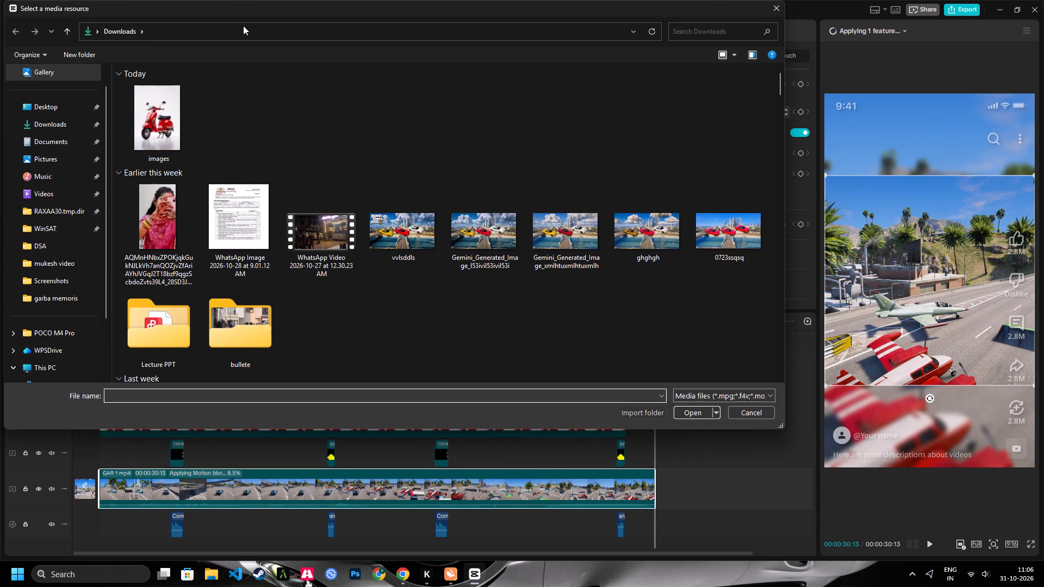
{"action": "left_click", "coordinate": [243, 26]}
{"action": "left_click", "coordinate": [637, 29]}
{"action": "left_click", "coordinate": [440, 48]}
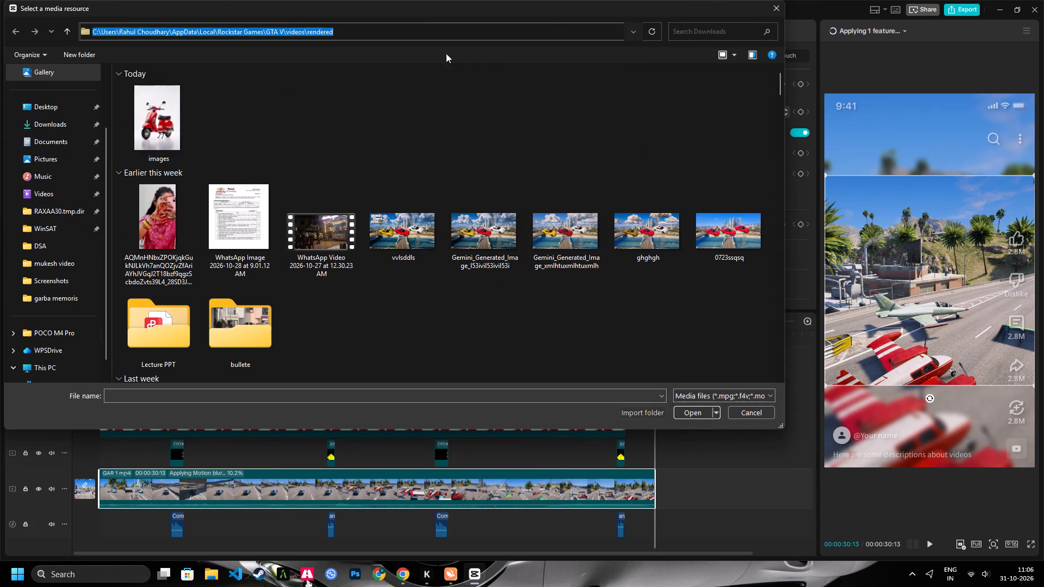
{"action": "key", "text": "ctrl+a"}
{"action": "left_click", "coordinate": [668, 268], "text": "ctrl"}
{"action": "key", "text": "ctrl+a"}
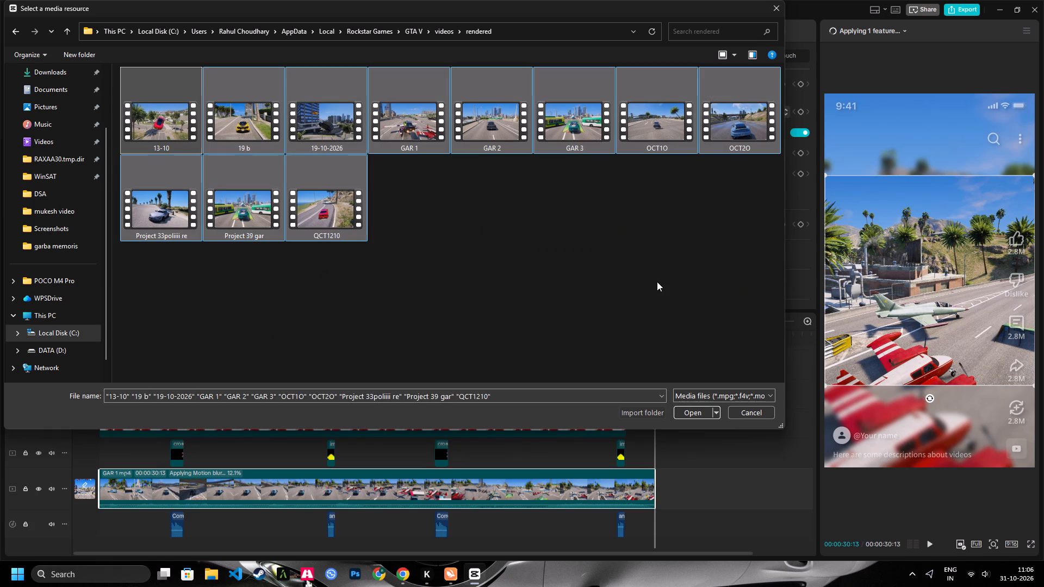
{"action": "left_click", "coordinate": [698, 407]}
{"action": "scroll", "coordinate": [392, 228], "scroll_direction": "down", "scroll_amount": 5}
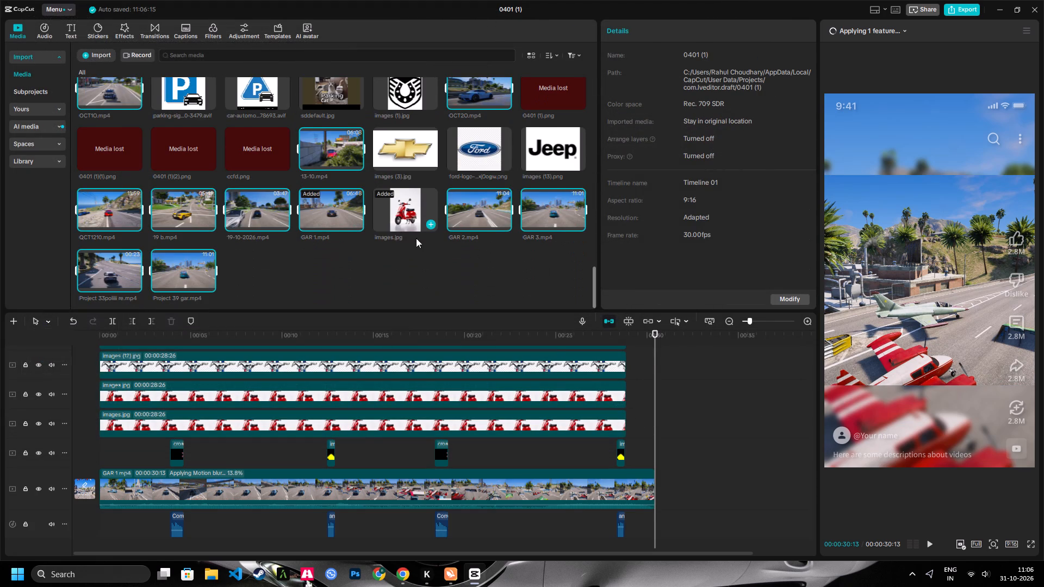
Remove GAR 3.mp4 and the Project 33 and Project 39 gar videos from the media library, keeping GAR 2.mp4.
{"action": "left_click", "coordinate": [520, 260]}
{"action": "left_click_drag", "start_coordinate": [552, 255], "coordinate": [554, 198]}
{"action": "key", "text": "Delete"}
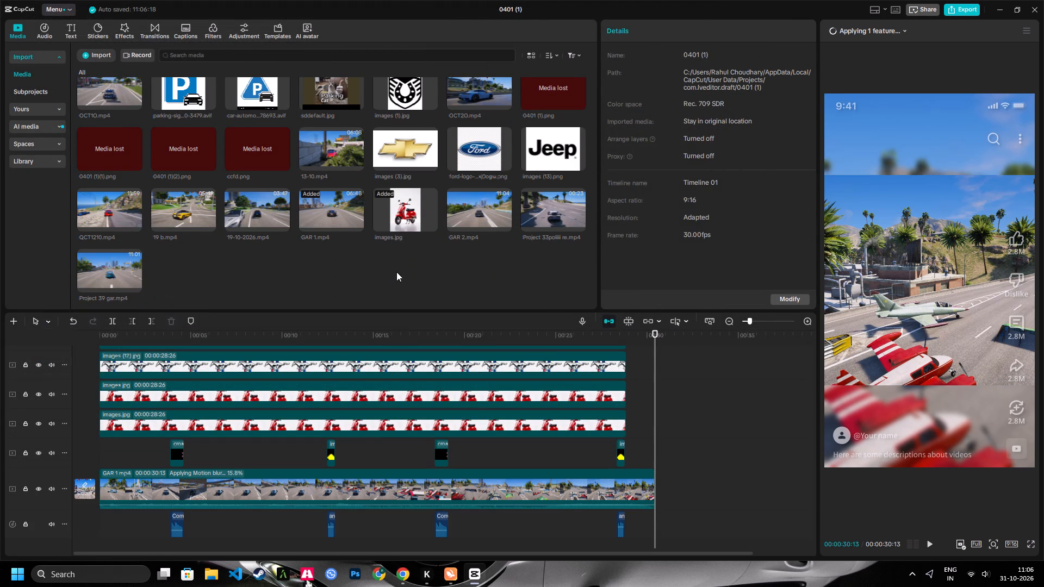
{"action": "left_click_drag", "start_coordinate": [580, 258], "coordinate": [570, 216]}
{"action": "key", "text": "Delete"}
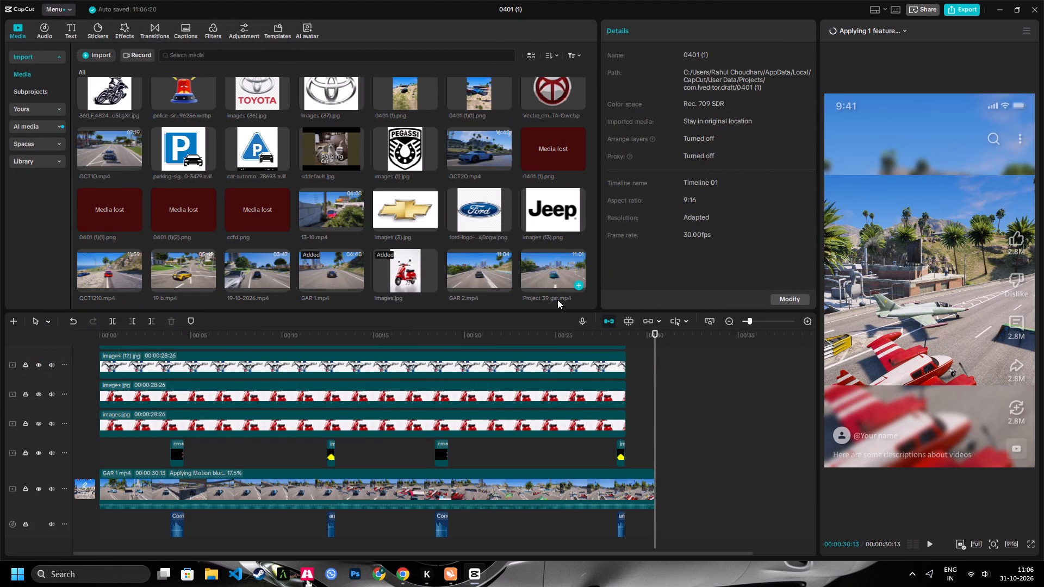
{"action": "left_click_drag", "start_coordinate": [563, 298], "coordinate": [563, 276]}
{"action": "left_click", "coordinate": [553, 281]}
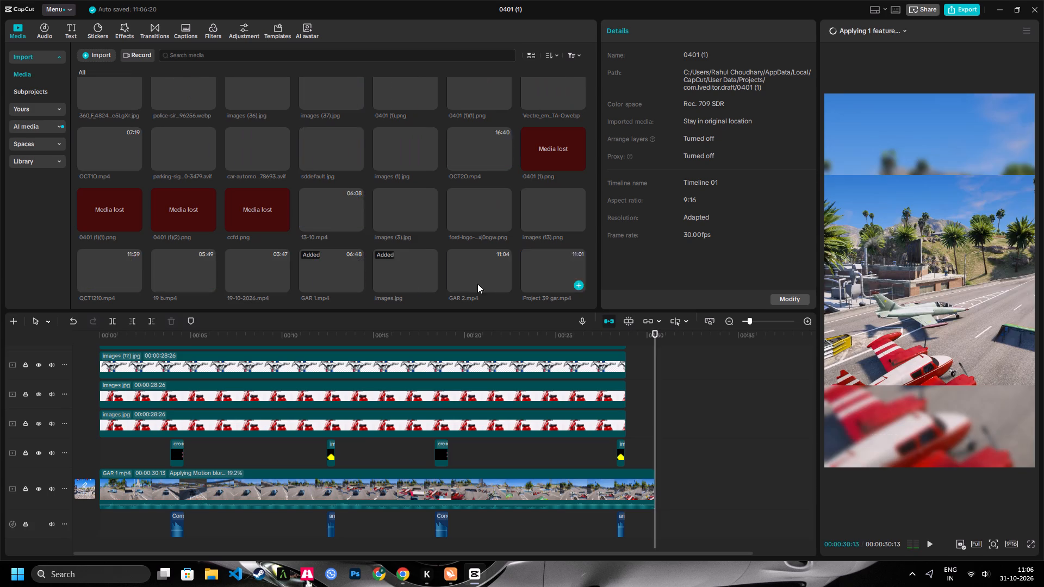
Place GAR 2.mp4 on the main track directly after the GAR 1.mp4 clip.
{"action": "left_click_drag", "start_coordinate": [471, 272], "coordinate": [680, 485]}
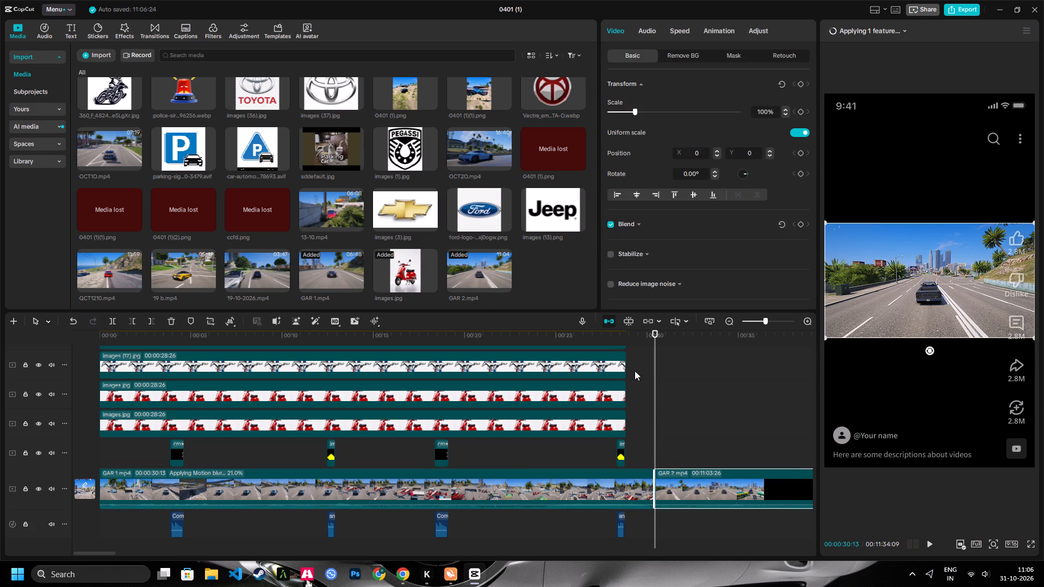
Apply the GAR 1.mp4 clip's Adjust settings, including auto adjust at intensity 40, to all clips.
{"action": "left_click", "coordinate": [639, 341]}
{"action": "double_click", "coordinate": [646, 478]}
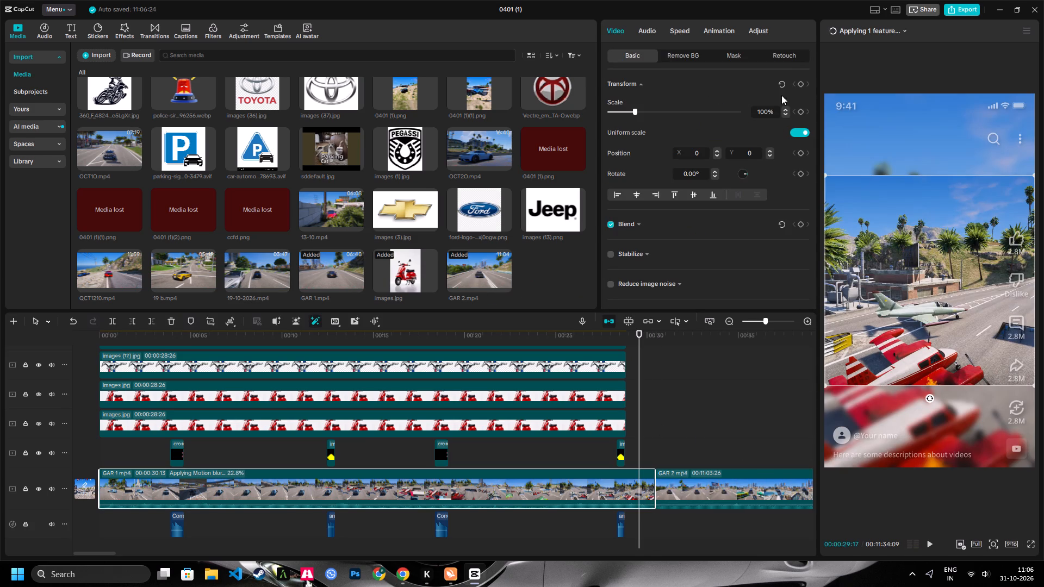
{"action": "triple_click", "coordinate": [760, 36]}
{"action": "left_click", "coordinate": [762, 33]}
{"action": "triple_click", "coordinate": [796, 295]}
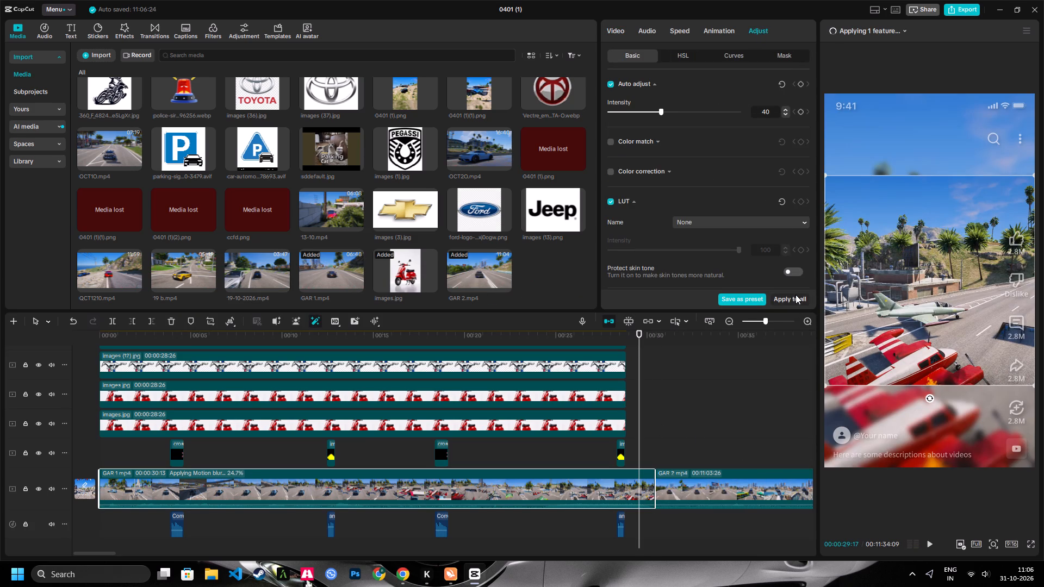
{"action": "left_click", "coordinate": [796, 296]}
Apply the GAR 1.mp4 clip's blurred canvas background to all clips.
{"action": "left_click", "coordinate": [616, 38]}
{"action": "scroll", "coordinate": [639, 76], "scroll_direction": "down", "scroll_amount": 13}
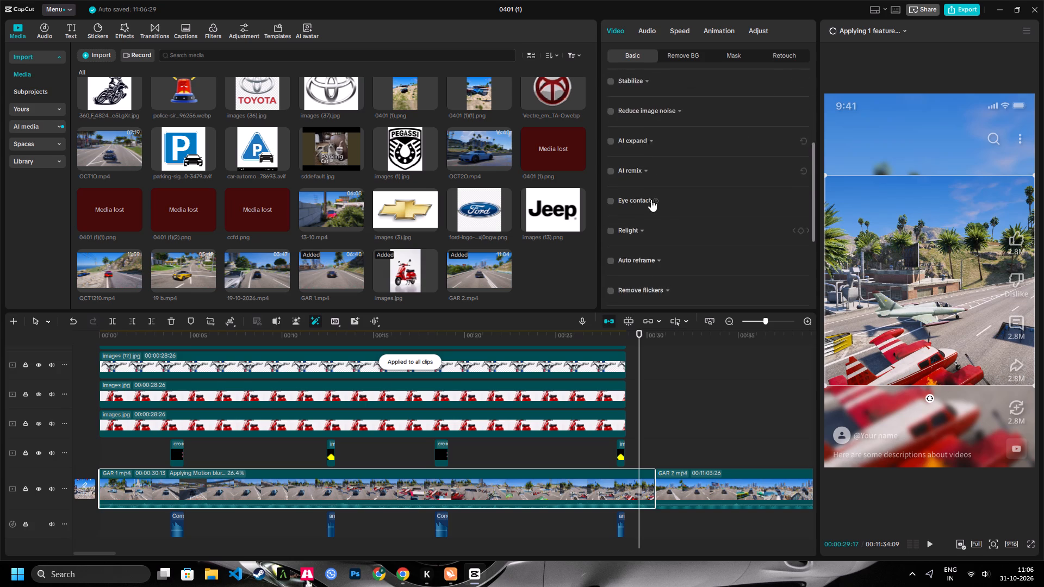
{"action": "scroll", "coordinate": [651, 199], "scroll_direction": "down", "scroll_amount": 5}
{"action": "scroll", "coordinate": [768, 279], "scroll_direction": "down", "scroll_amount": 4}
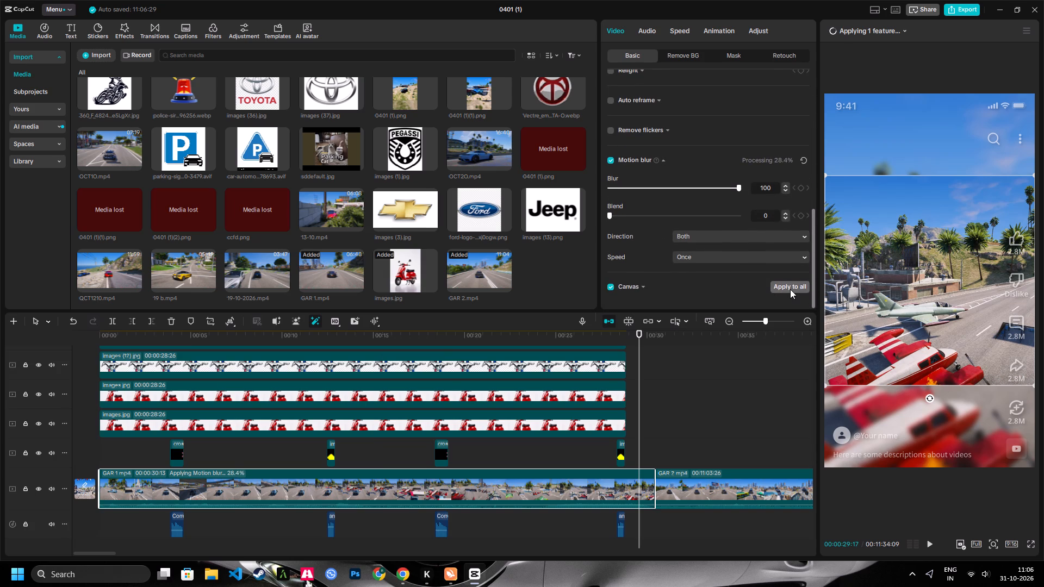
{"action": "triple_click", "coordinate": [790, 289]}
{"action": "left_click", "coordinate": [790, 289]}
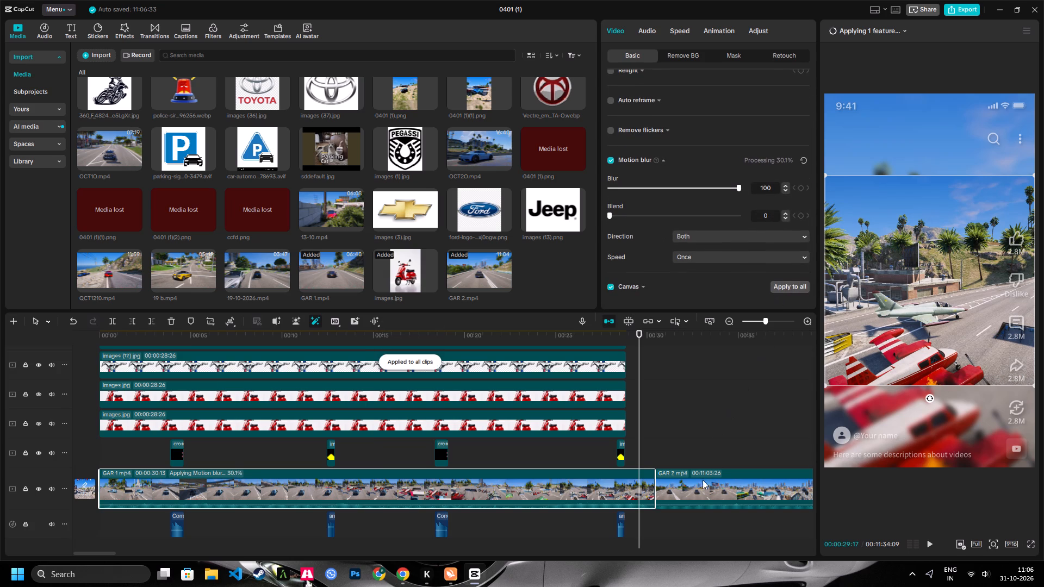
Turn on motion blur for the GAR 2.mp4 clip.
{"action": "left_click", "coordinate": [701, 487]}
{"action": "left_click", "coordinate": [613, 163]}
Delete the GAR 1.mp4 clip from the main track so GAR 2.mp4 starts at the beginning.
{"action": "left_click", "coordinate": [552, 483]}
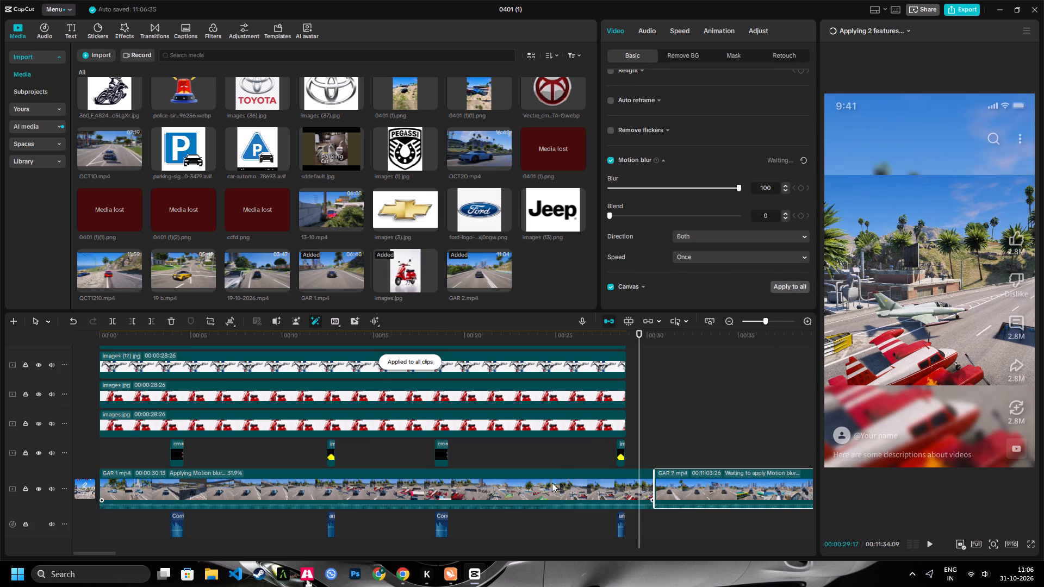
{"action": "left_click_drag", "start_coordinate": [114, 333], "coordinate": [72, 342]}
{"action": "key", "text": "shift+z"}
{"action": "key", "text": "space"}
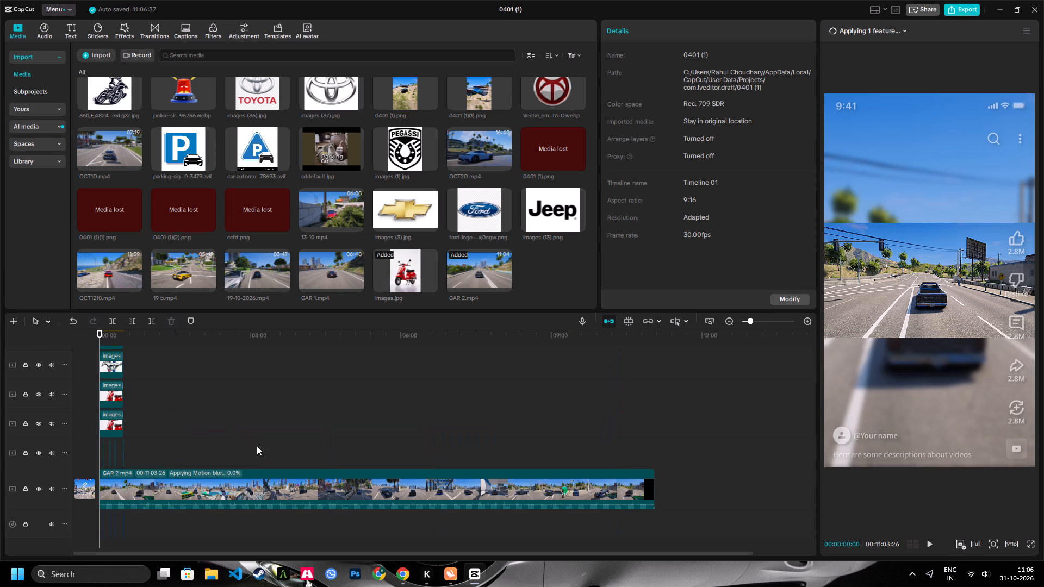
{"action": "key", "text": "space"}
Crop the GAR 2.mp4 clip to a 1:1 ratio.
{"action": "left_click", "coordinate": [257, 481]}
{"action": "key", "text": "space"}
{"action": "left_click", "coordinate": [213, 322]}
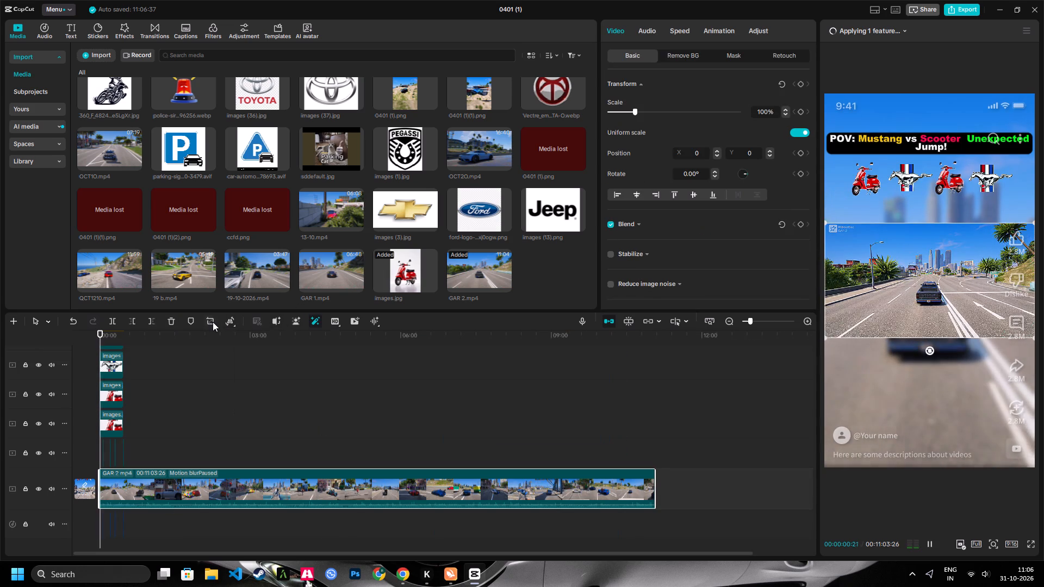
{"action": "left_click", "coordinate": [498, 442]}
{"action": "left_click", "coordinate": [506, 353]}
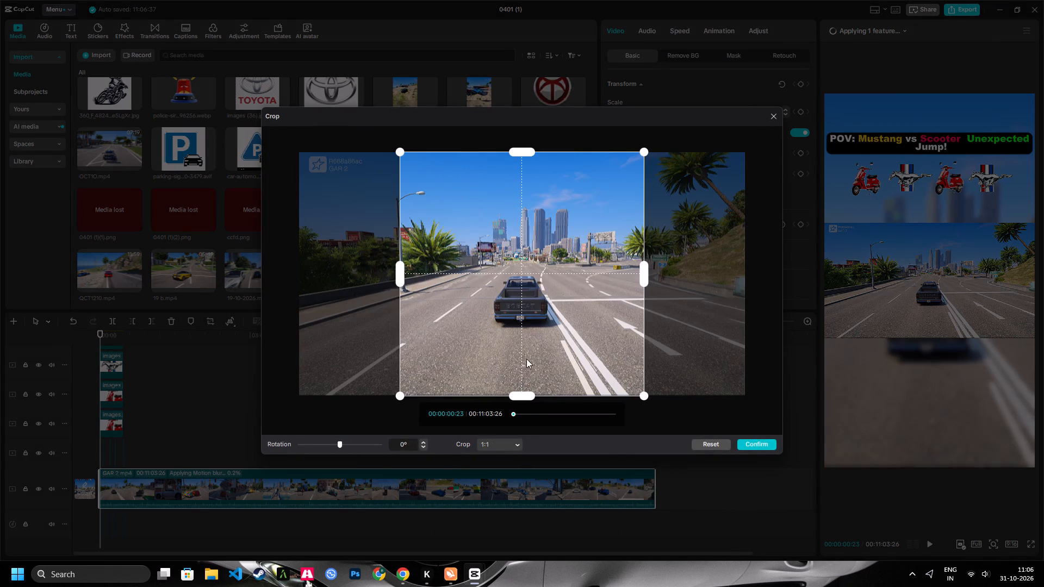
{"action": "left_click", "coordinate": [756, 448]}
Cut off the GAR 2.mp4 clip just past the end of the overlay images, at a duration of 00:00:30:16.
{"action": "key", "text": "shift+z"}
{"action": "key", "text": "space"}
{"action": "key", "text": "space"}
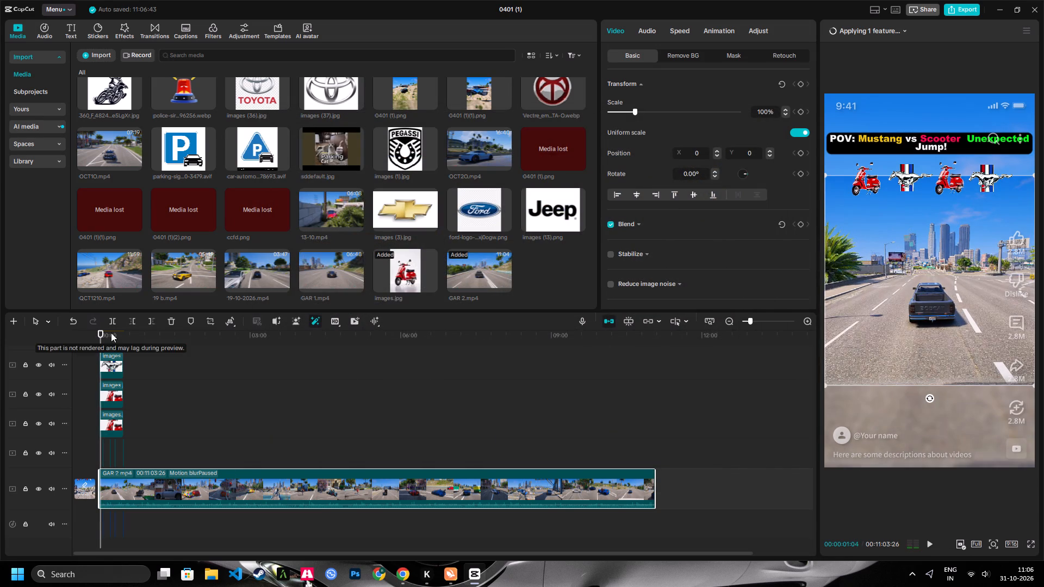
{"action": "left_click", "coordinate": [125, 337]}
{"action": "left_click", "coordinate": [152, 322]}
{"action": "key", "text": "shift+z"}
Play the opening of GAR 2.mp4 and trim its start so the clip lasts 00:00:26:21.
{"action": "key", "text": "space"}
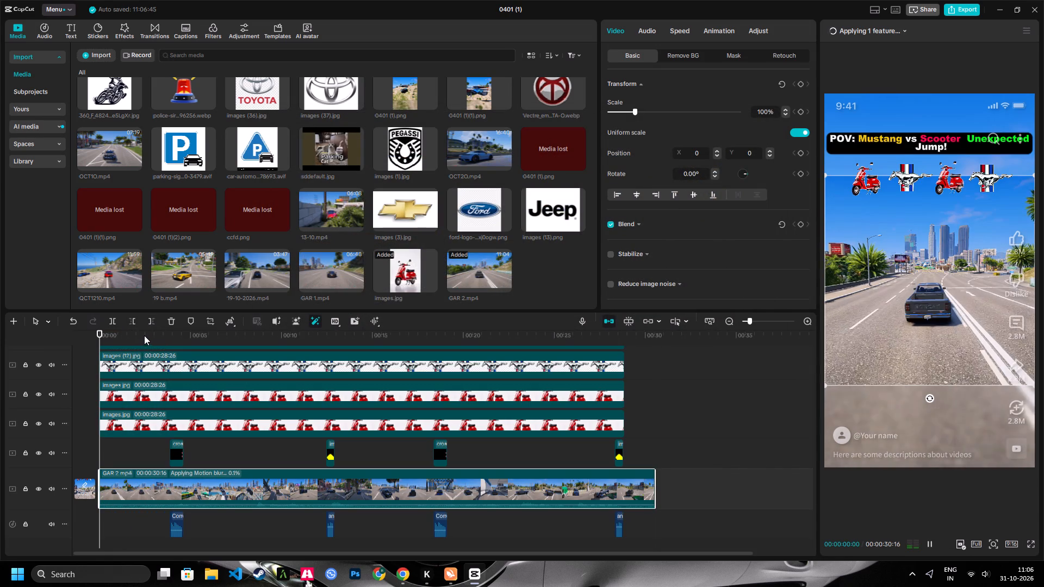
{"action": "key", "text": "space"}
{"action": "key", "text": "space"}
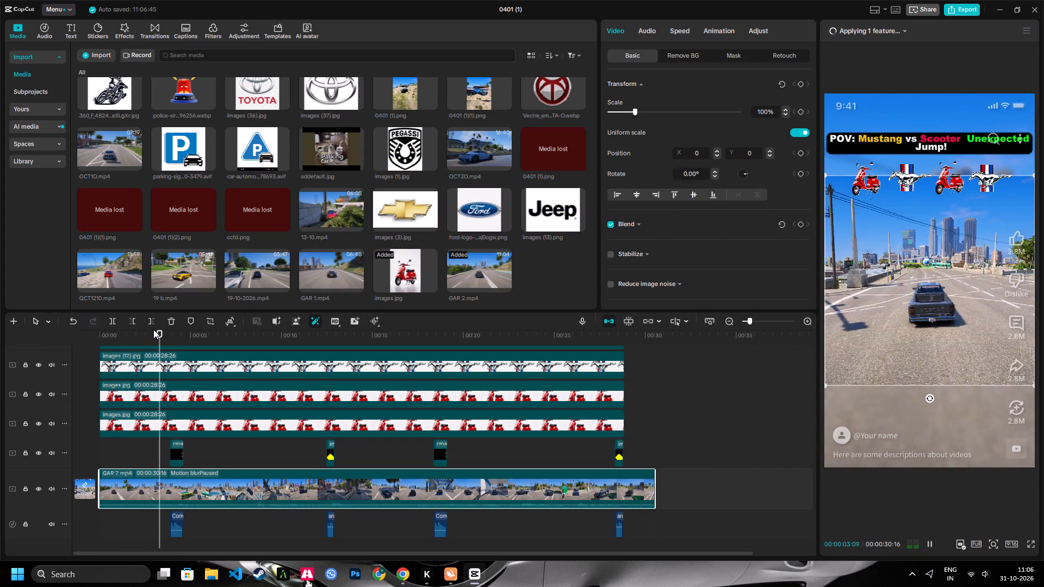
{"action": "key", "text": "space"}
{"action": "left_click", "coordinate": [135, 324]}
Split the GAR 2.mp4 clip at 00:00:09:29, where the pickup's first attempt ends.
{"action": "key", "text": "space"}
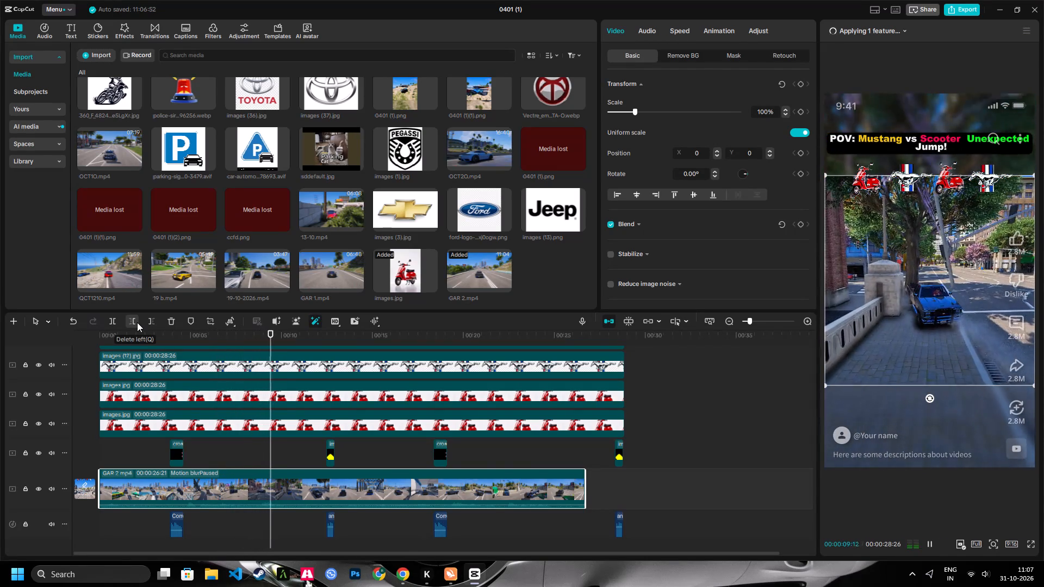
{"action": "key", "text": "space"}
{"action": "key", "text": "space"}
{"action": "key", "text": "space"}
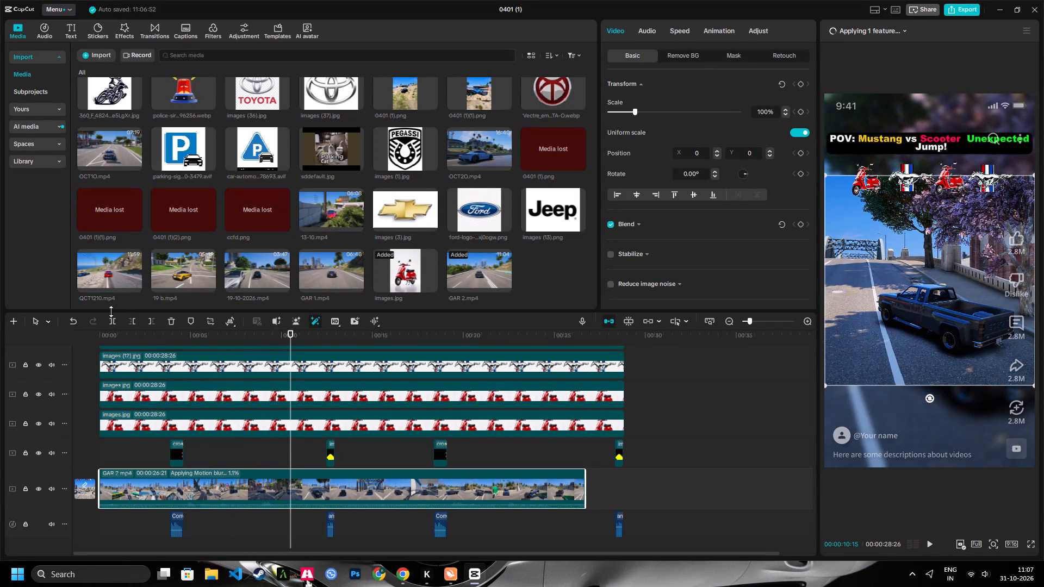
{"action": "key", "text": "Left"}
{"action": "key", "text": "Left"}
{"action": "key", "text": "Left"}
{"action": "key", "text": "Left"}
{"action": "key", "text": "Left"}
{"action": "key", "text": "Left"}
{"action": "key", "text": "Left"}
{"action": "key", "text": "Left"}
{"action": "key", "text": "Left"}
{"action": "key", "text": "Left"}
{"action": "key", "text": "Left"}
{"action": "key", "text": "Left"}
{"action": "key", "text": "Left"}
{"action": "key", "text": "Left"}
{"action": "key", "text": "Left"}
{"action": "key", "text": "Left"}
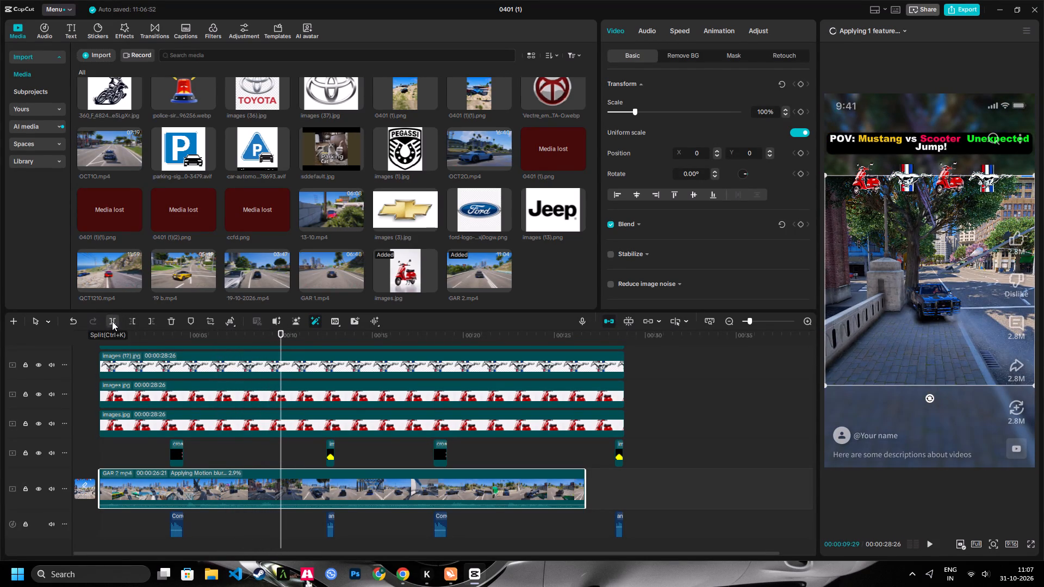
{"action": "left_click", "coordinate": [112, 321]}
{"action": "key", "text": "space"}
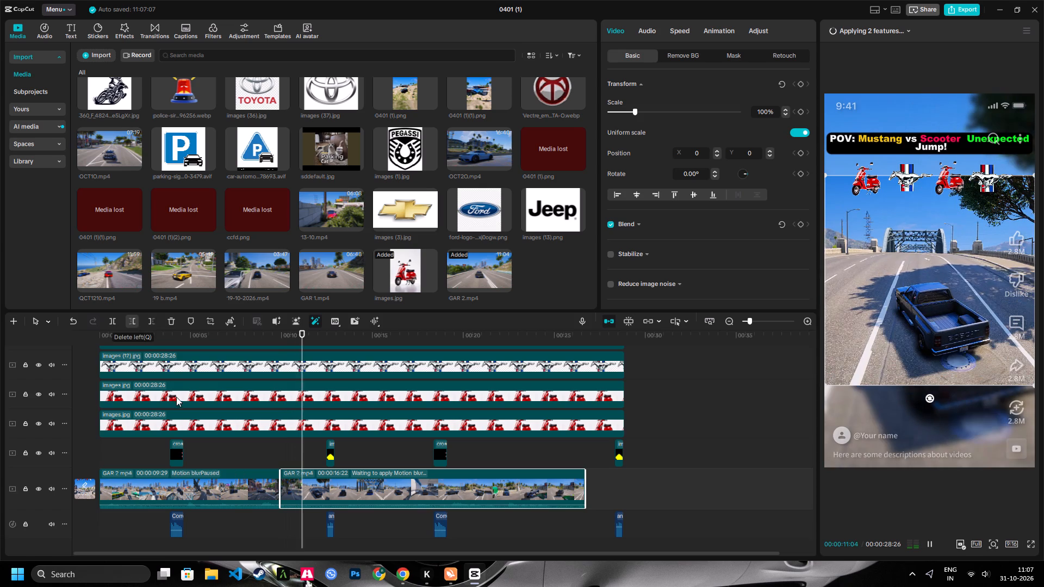
{"action": "key", "text": "space"}
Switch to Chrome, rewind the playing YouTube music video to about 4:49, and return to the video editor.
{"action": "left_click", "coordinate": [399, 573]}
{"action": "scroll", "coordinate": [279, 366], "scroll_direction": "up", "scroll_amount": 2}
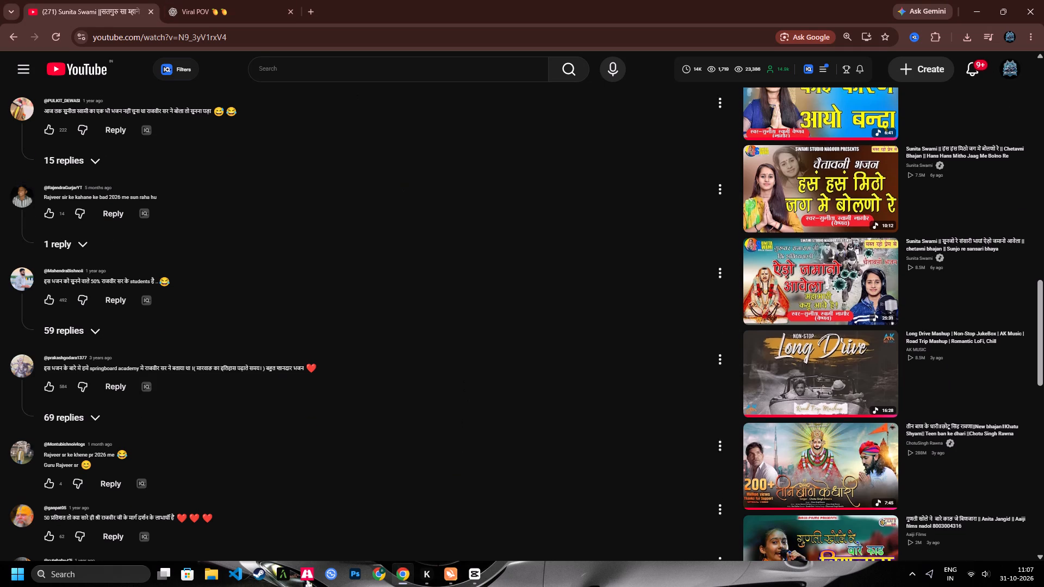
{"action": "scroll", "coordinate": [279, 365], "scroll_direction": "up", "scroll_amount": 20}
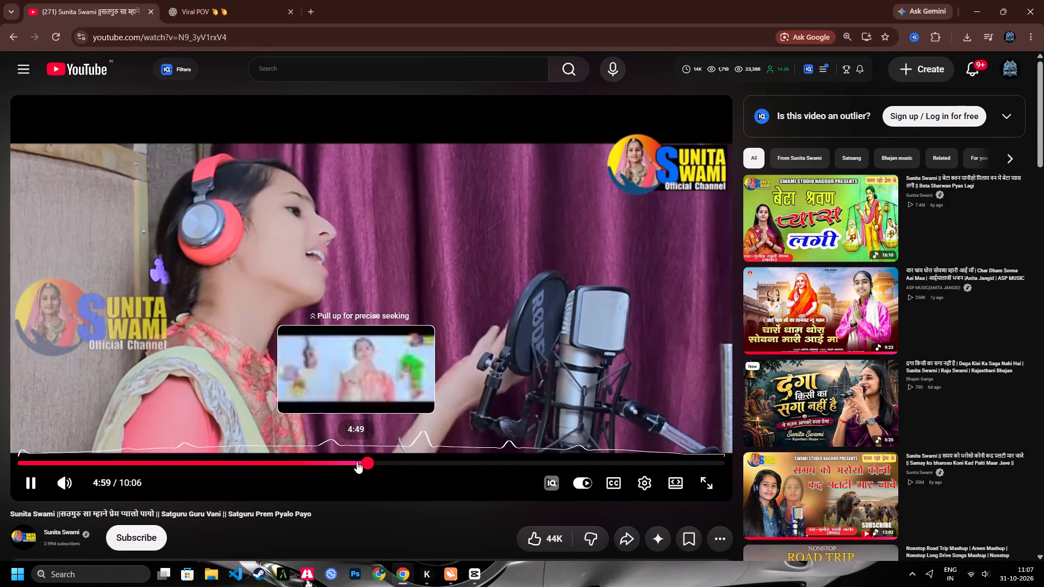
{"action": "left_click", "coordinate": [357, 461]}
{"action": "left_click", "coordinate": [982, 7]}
Extend the end of the second GAR 2.mp4 clip to a duration of 00:11:03:26.
{"action": "key", "text": "space"}
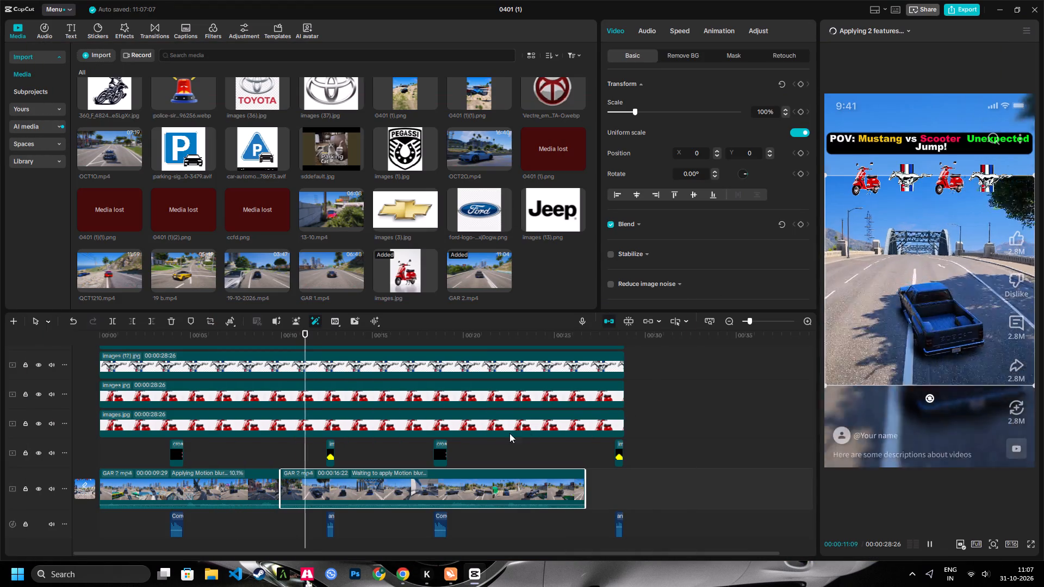
{"action": "left_click_drag", "start_coordinate": [359, 333], "coordinate": [375, 335]}
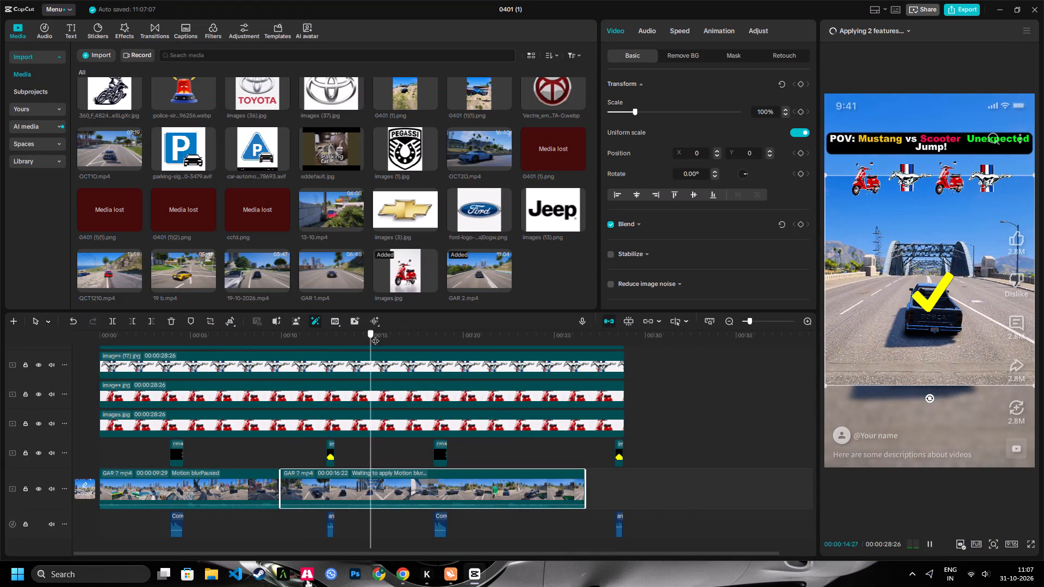
{"action": "left_click_drag", "start_coordinate": [375, 335], "coordinate": [525, 372]}
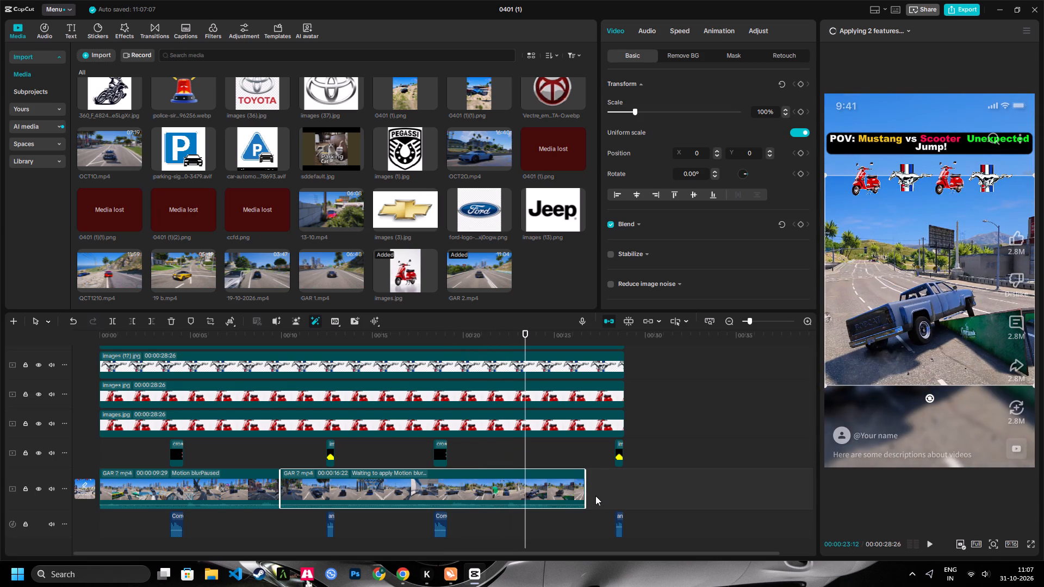
{"action": "left_click_drag", "start_coordinate": [587, 482], "coordinate": [1043, 463]}
Find the silver pickup's approach to the ramp and trim the second clip's start to it, leaving a duration of 00:10:28:04.
{"action": "key", "text": "space"}
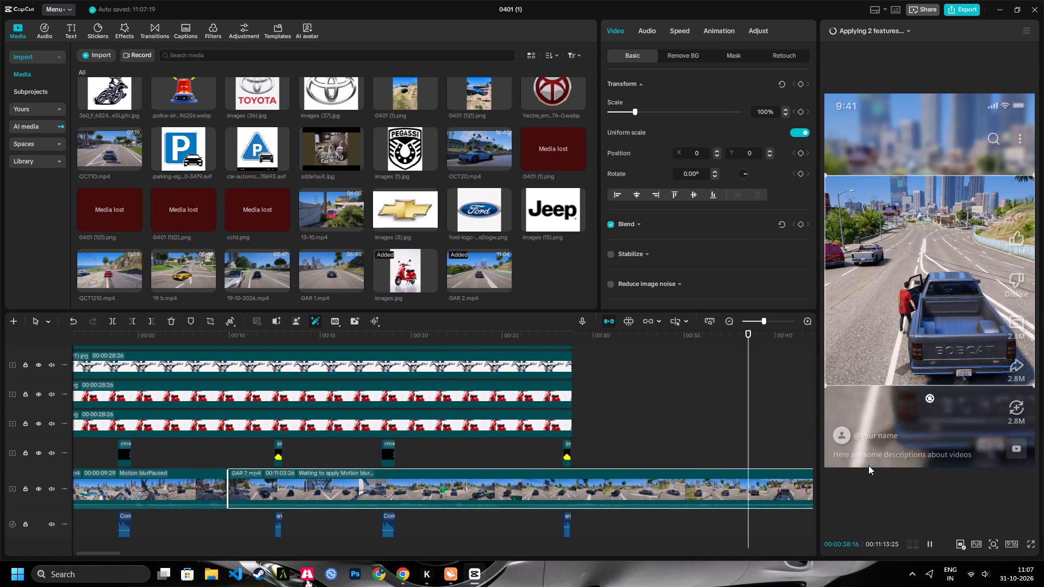
{"action": "key", "text": "space"}
{"action": "key", "text": "space"}
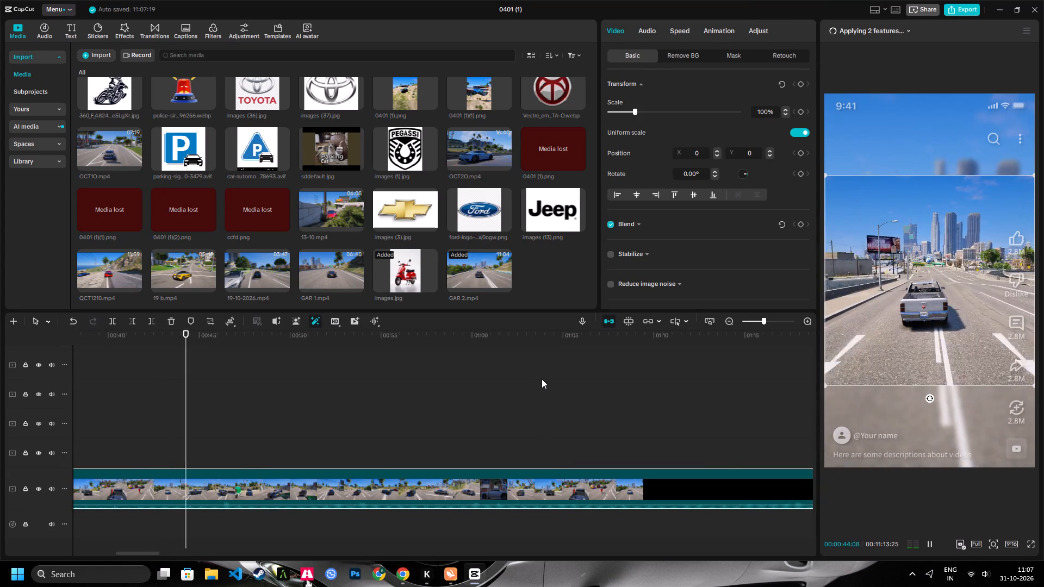
{"action": "key", "text": "space"}
{"action": "key", "text": "space"}
{"action": "key", "text": "space"}
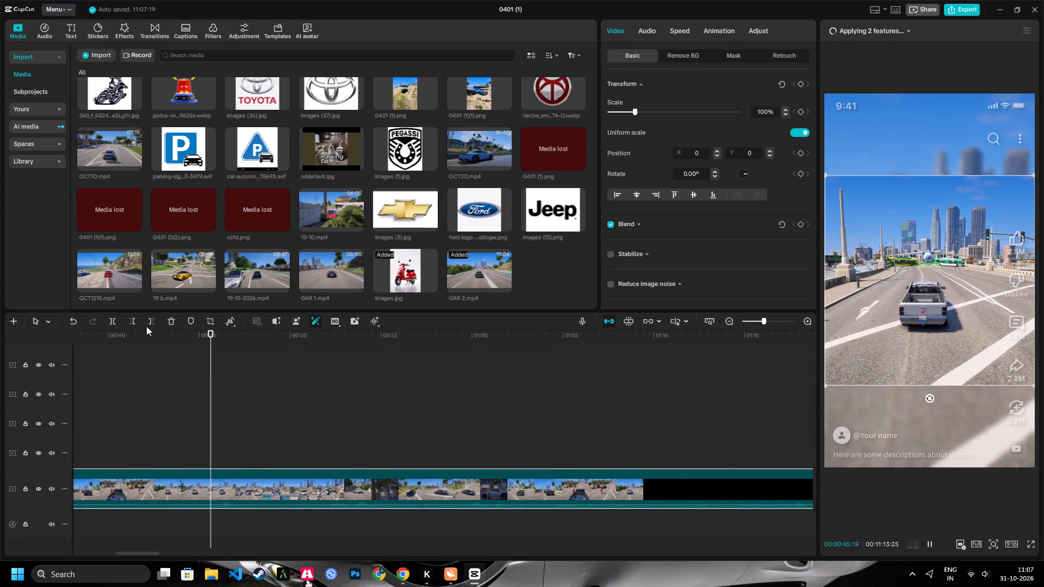
{"action": "left_click", "coordinate": [130, 319]}
Play the silver pickup's run and split the second GAR 2.mp4 clip after it, making that section 00:00:11:01 long.
{"action": "key", "text": "space"}
{"action": "key", "text": "space"}
{"action": "key", "text": "space"}
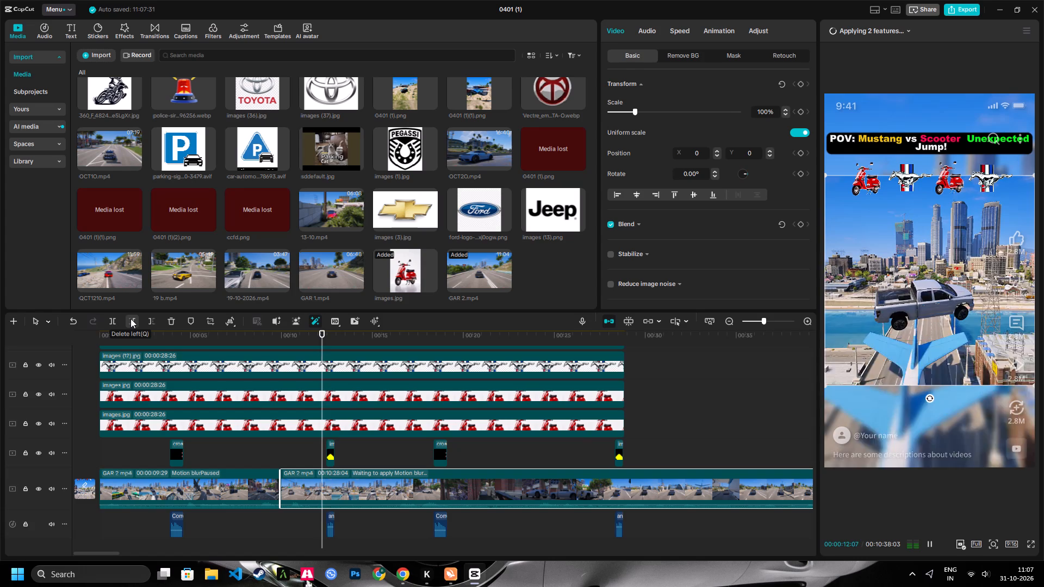
{"action": "key", "text": "space"}
{"action": "key", "text": "space"}
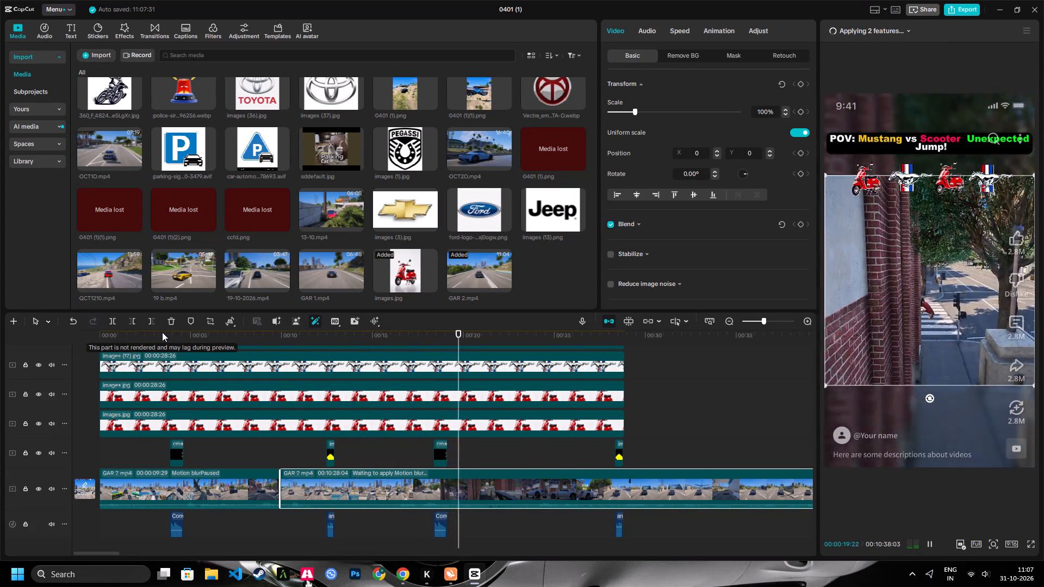
{"action": "key", "text": "space"}
{"action": "key", "text": "space"}
{"action": "key", "text": "space"}
{"action": "left_click", "coordinate": [112, 321]}
Find the red van's approach to the ramp and trim the third GAR 2.mp4 clip's start to it, leaving a duration of 00:09:23:26.
{"action": "key", "text": "space"}
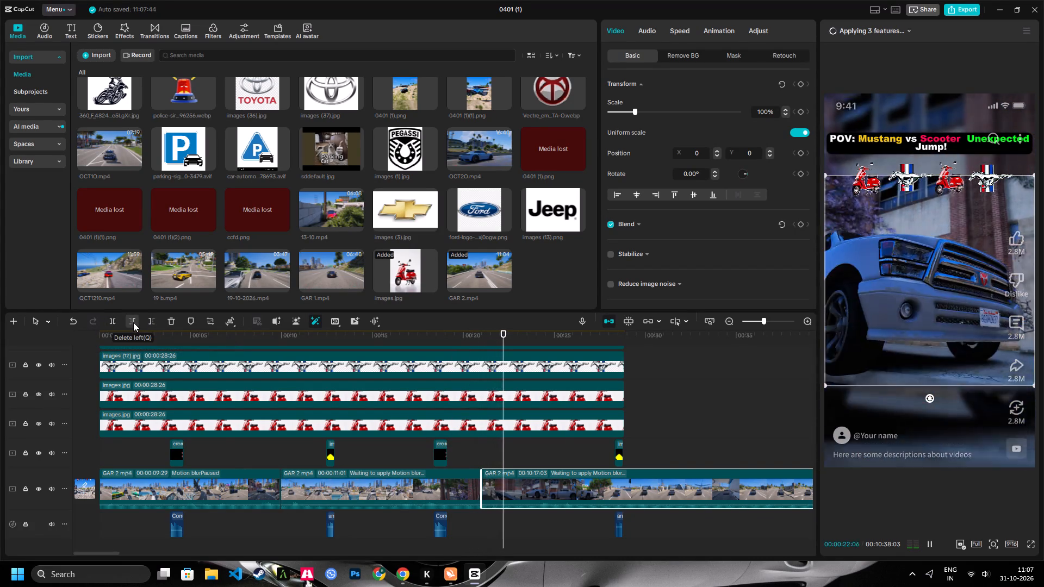
{"action": "left_click_drag", "start_coordinate": [569, 346], "coordinate": [588, 349]}
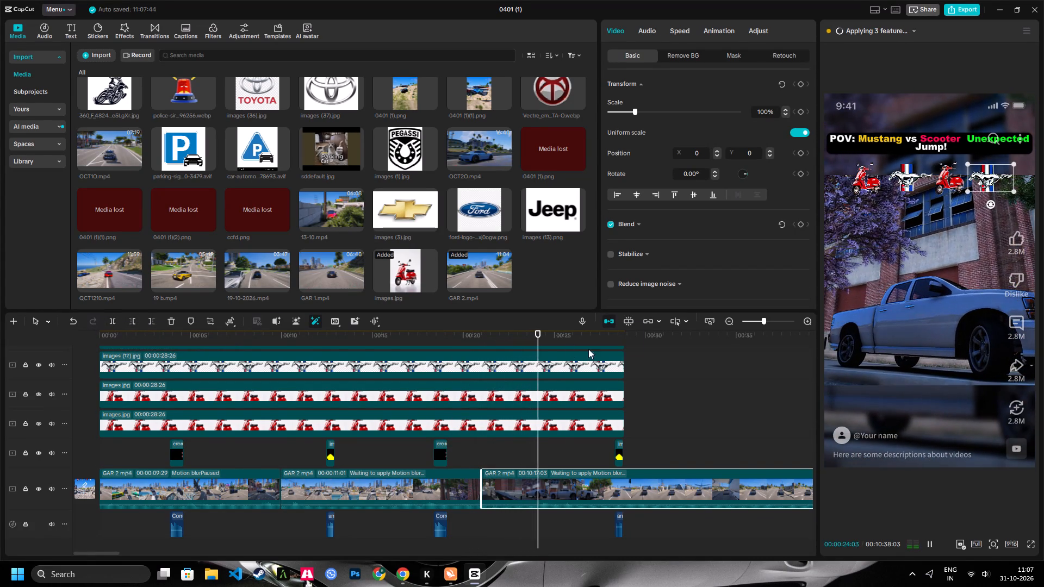
{"action": "left_click_drag", "start_coordinate": [588, 349], "coordinate": [600, 345]}
{"action": "left_click_drag", "start_coordinate": [588, 338], "coordinate": [693, 346]}
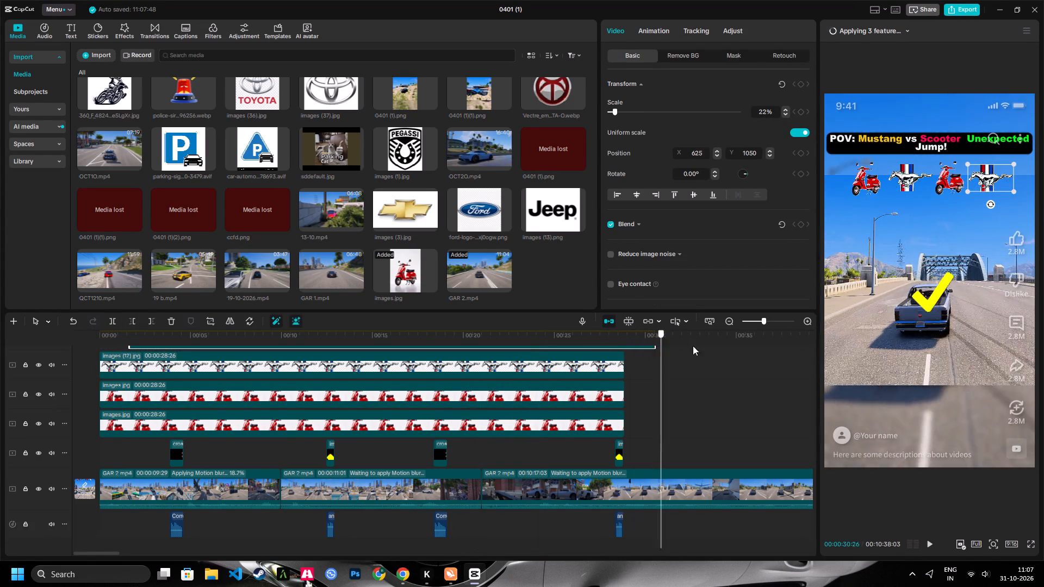
{"action": "left_click_drag", "start_coordinate": [693, 346], "coordinate": [758, 348]}
{"action": "key", "text": "shift+z"}
{"action": "key", "text": "space"}
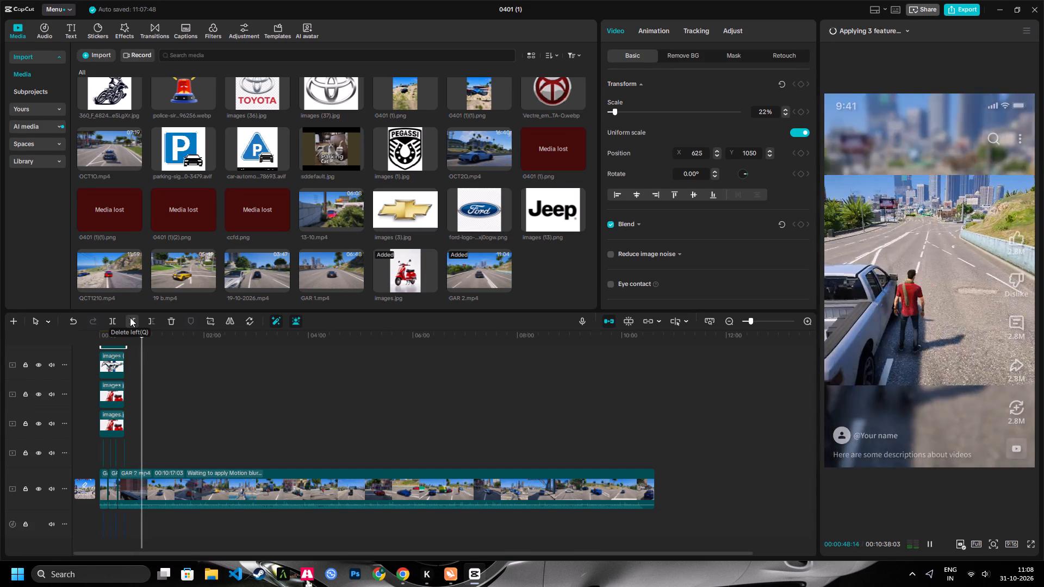
{"action": "key", "text": "b"}
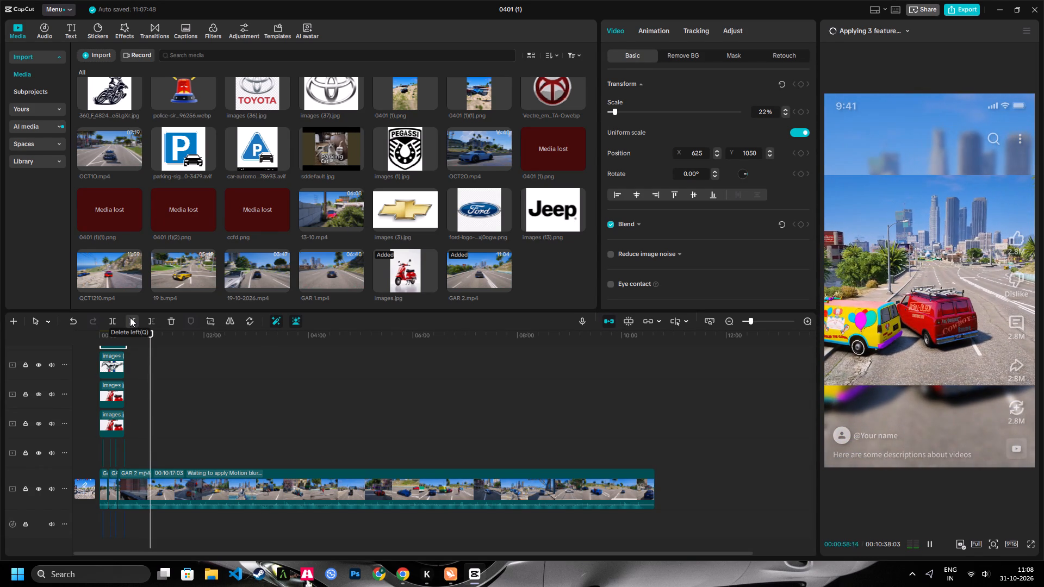
{"action": "key", "text": "space"}
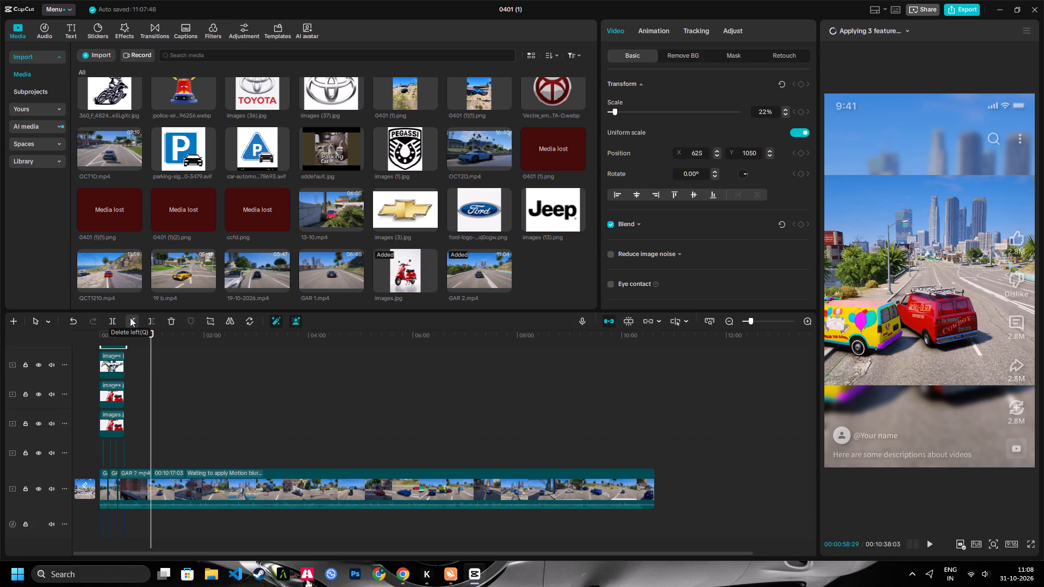
{"action": "key", "text": "space"}
{"action": "key", "text": "space"}
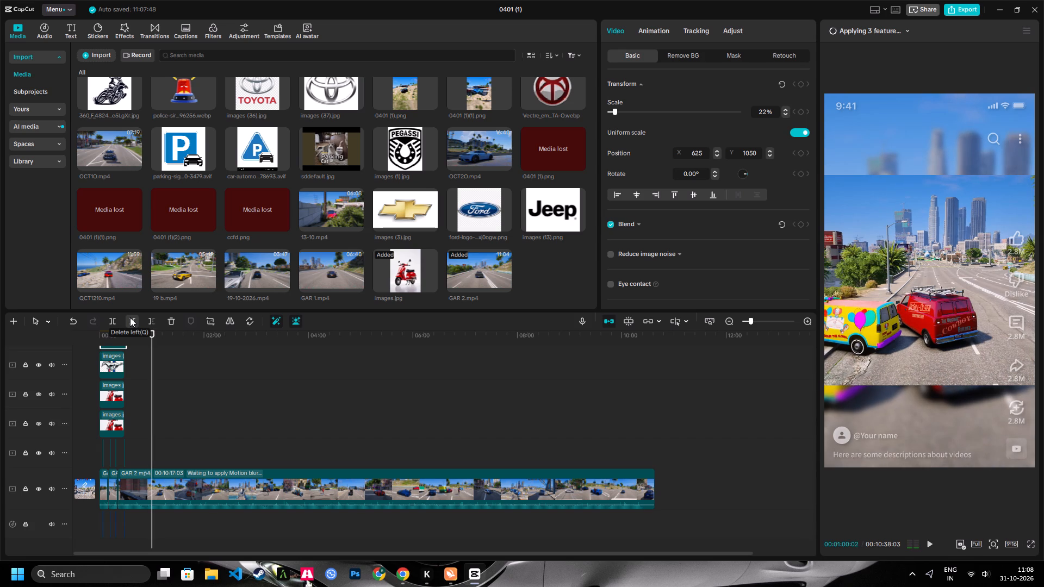
{"action": "key", "text": "space"}
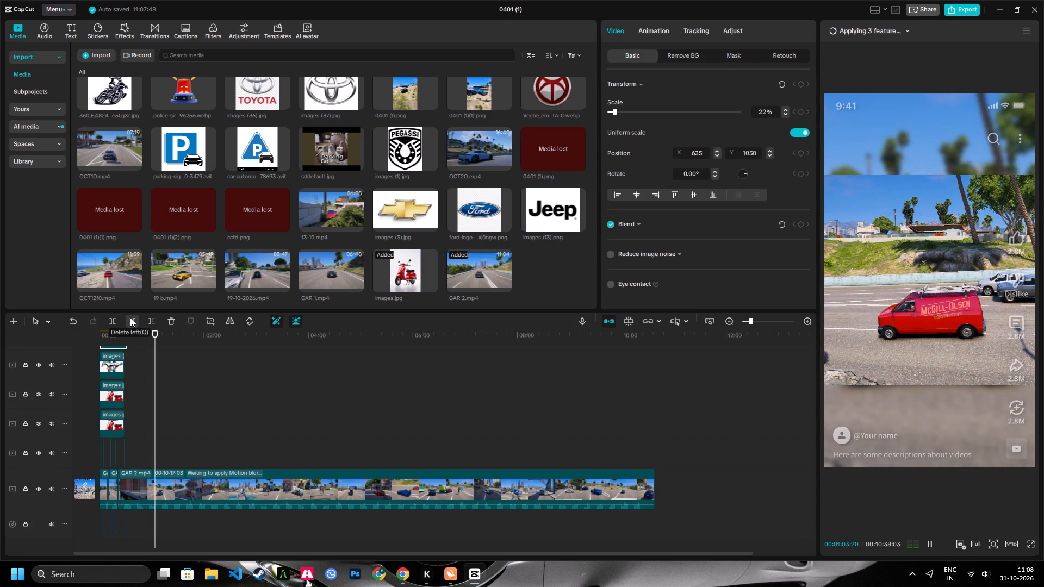
{"action": "key", "text": "space"}
{"action": "key", "text": "space"}
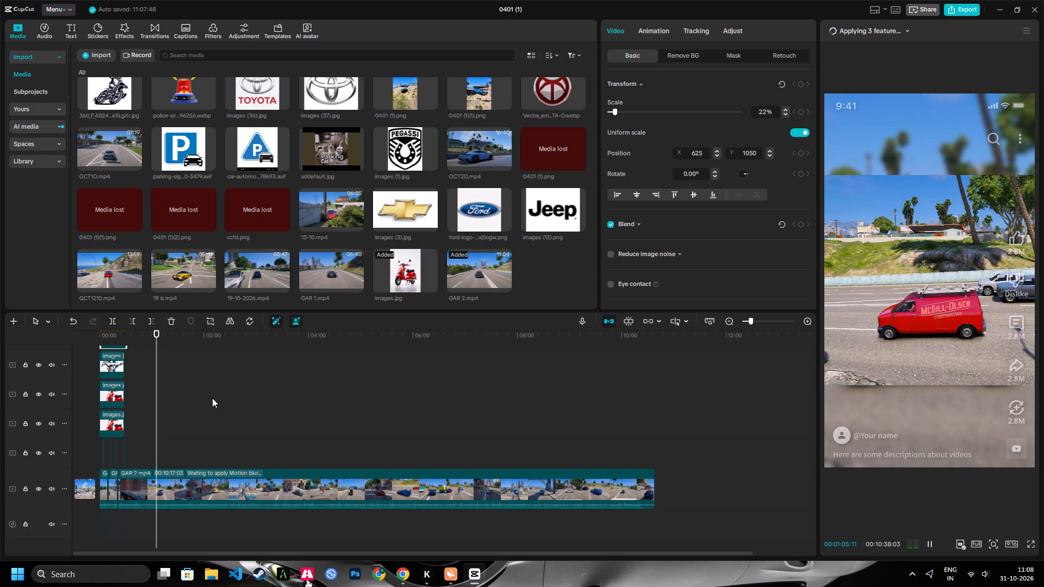
{"action": "left_click", "coordinate": [163, 339]}
{"action": "key", "text": "space"}
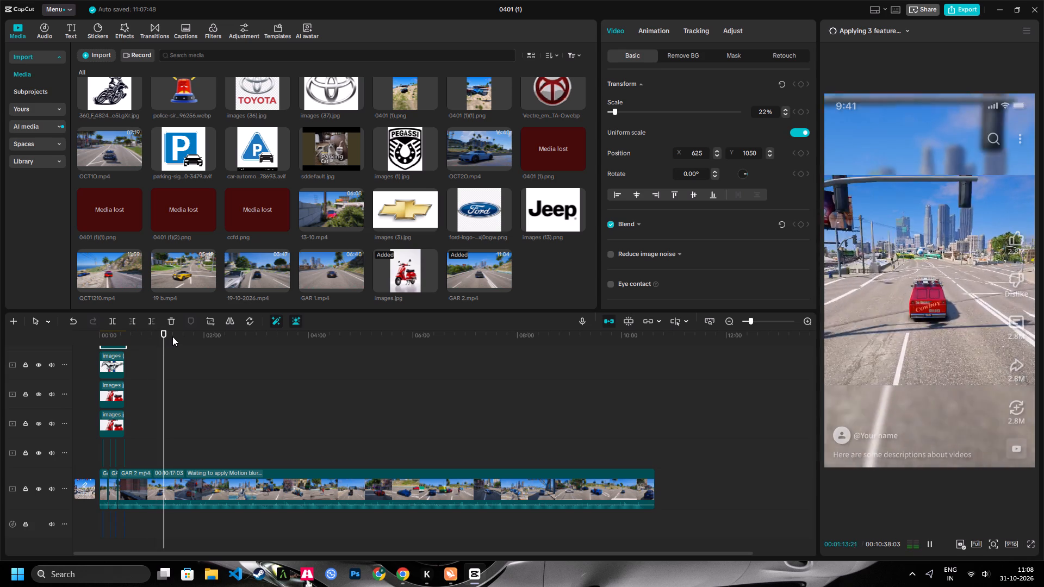
{"action": "key", "text": "space"}
{"action": "left_click", "coordinate": [132, 320]}
Play the red van's jump and split the third GAR 2.mp4 clip after it, leaving 00:09:12:23 in the remaining section.
{"action": "type", "text": "z"}
{"action": "key", "text": "space"}
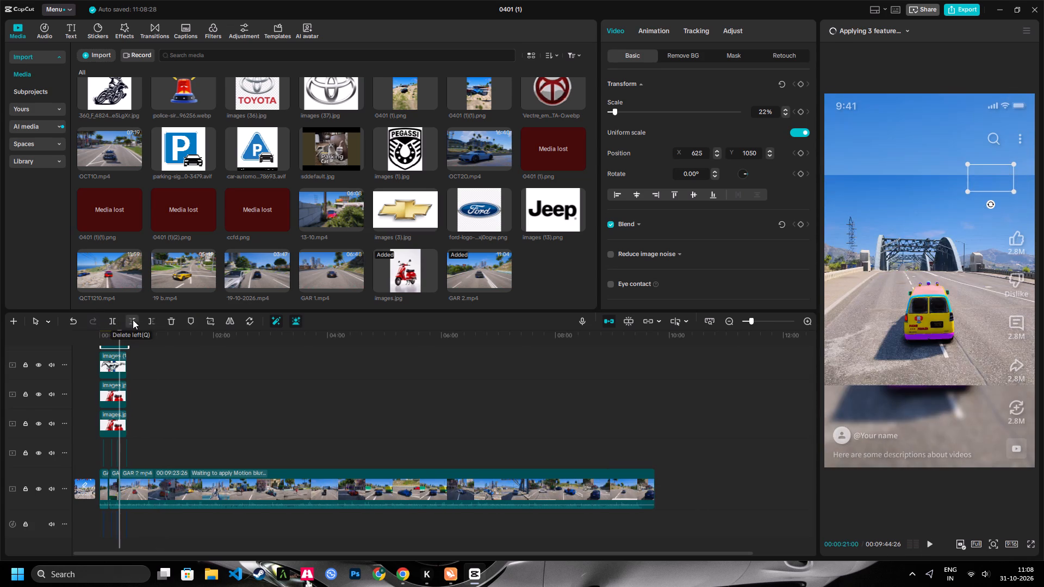
{"action": "key", "text": "space"}
{"action": "key", "text": "space"}
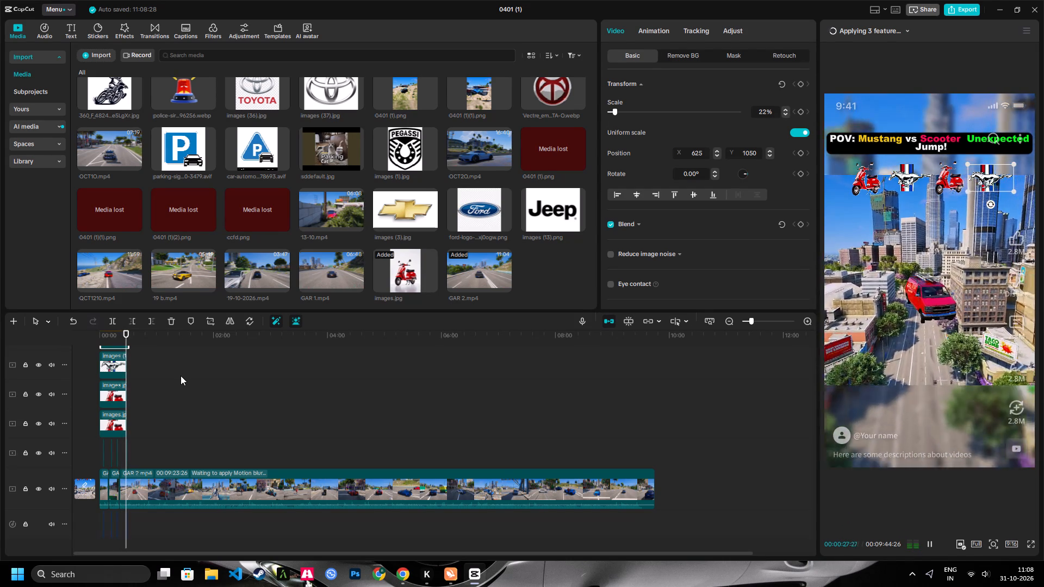
{"action": "key", "text": "space"}
{"action": "key", "text": "space"}
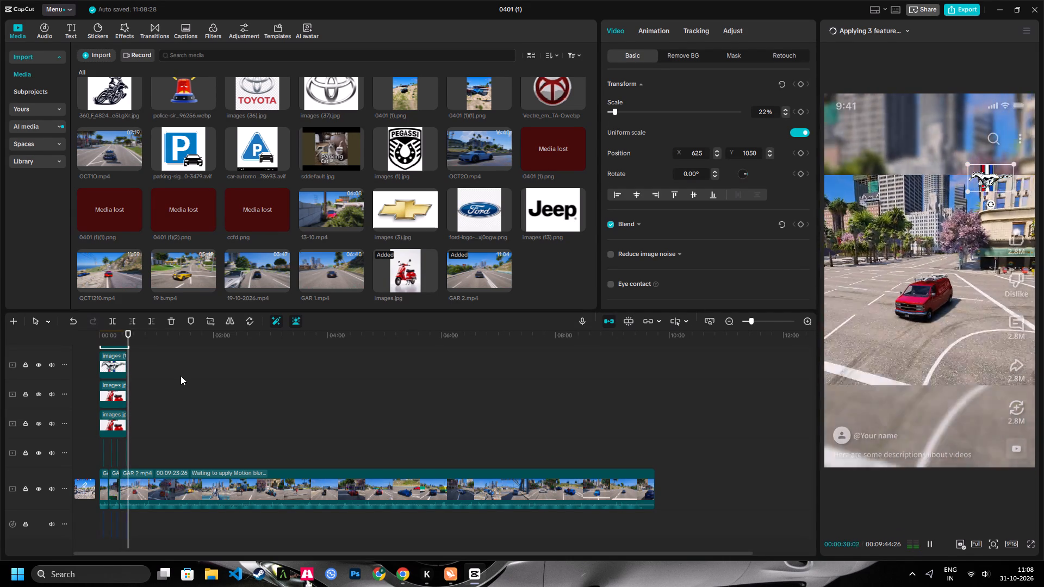
{"action": "key", "text": "space"}
{"action": "key", "text": "space"}
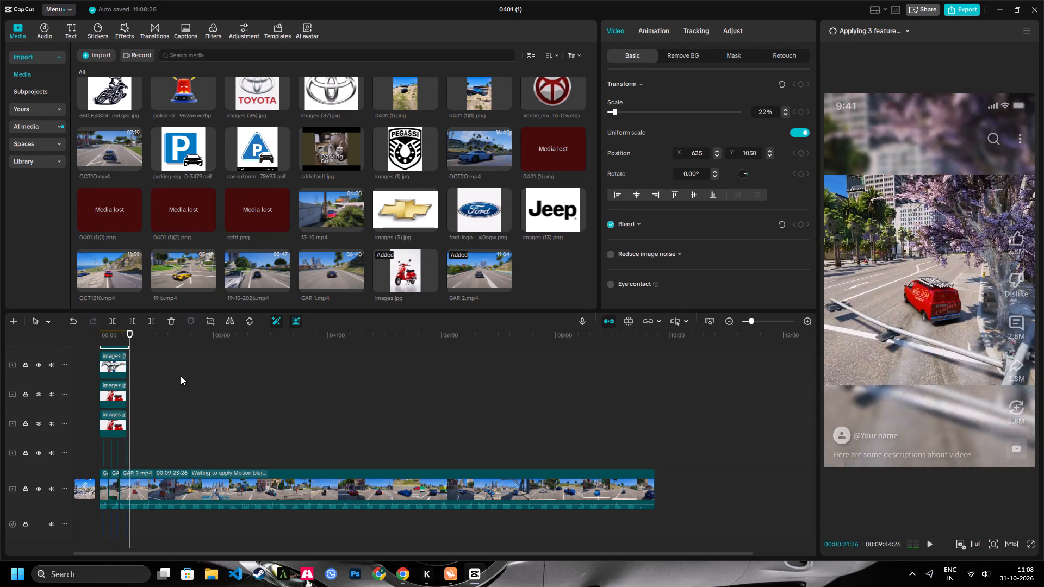
{"action": "key", "text": "space"}
{"action": "left_click", "coordinate": [107, 320]}
Find the multicoloured van's approach to the ramp and trim the fourth GAR 2.mp4 clip's start to it, leaving a duration of 00:08:43:07.
{"action": "key", "text": "shift+z"}
{"action": "key", "text": "space"}
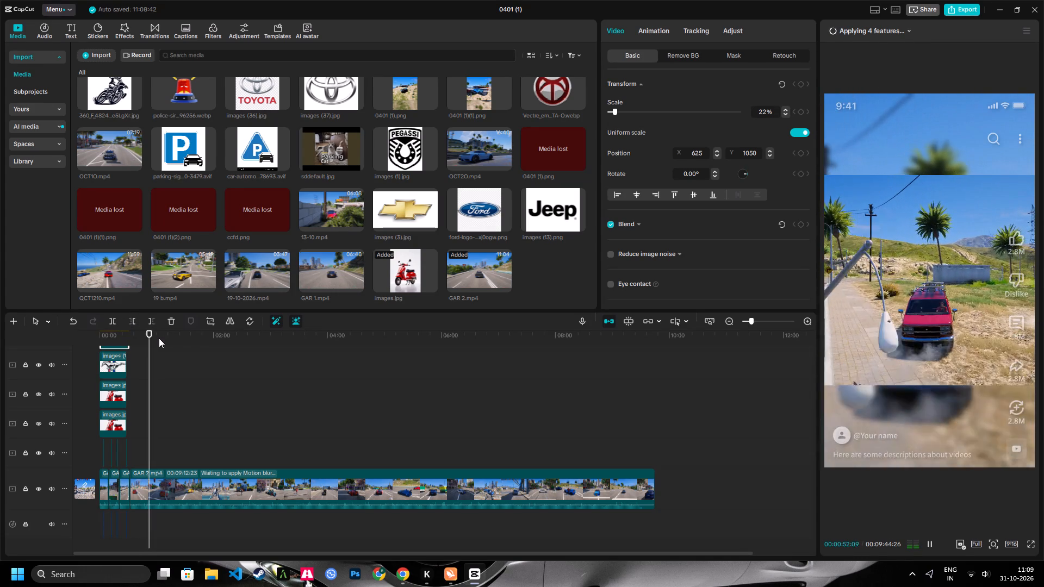
{"action": "left_click", "coordinate": [159, 338]}
{"action": "key", "text": "space"}
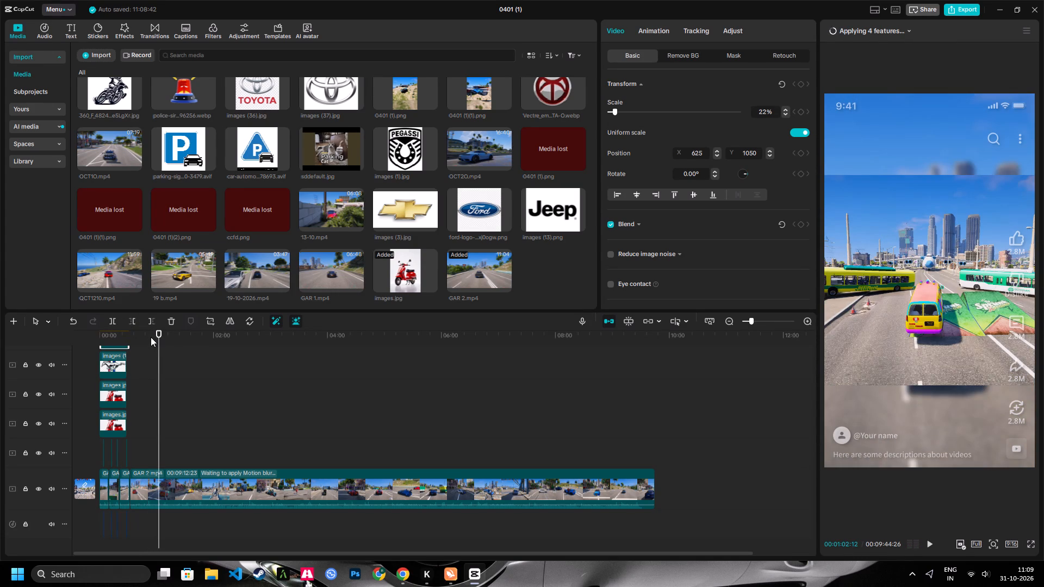
{"action": "left_click", "coordinate": [151, 337]}
{"action": "key", "text": "space"}
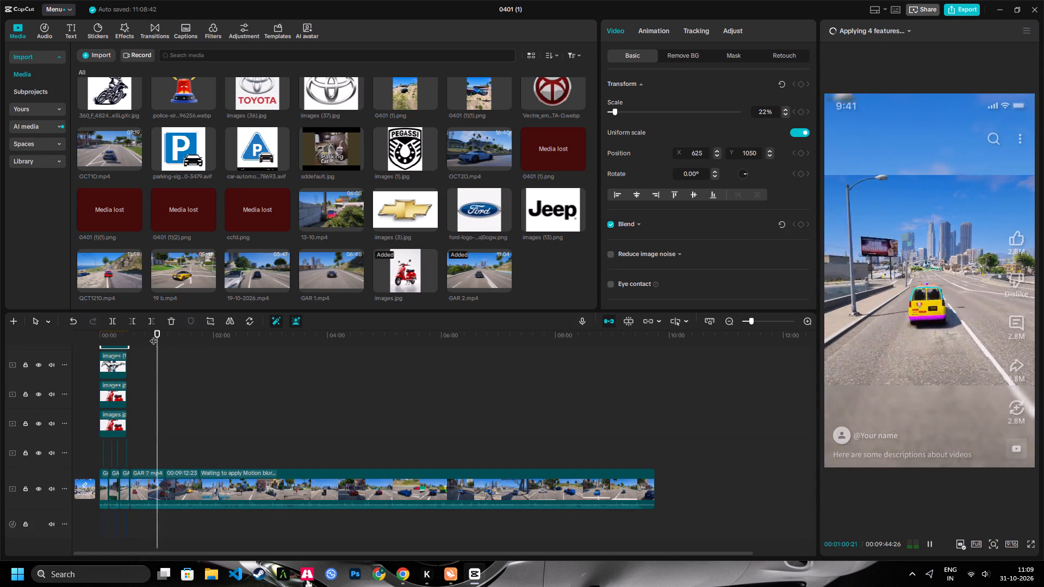
{"action": "key", "text": "space"}
{"action": "key", "text": "space"}
{"action": "key", "text": "space"}
{"action": "left_click", "coordinate": [135, 320]}
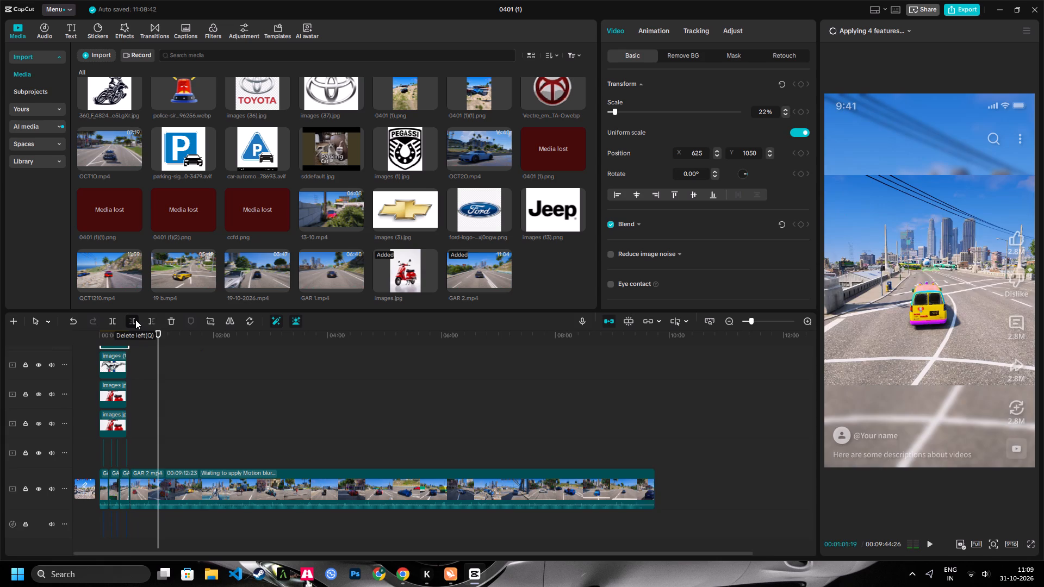
Play the multicoloured van's jump from the start of the fourth GAR 2.mp4 clip.
{"action": "key", "text": "space"}
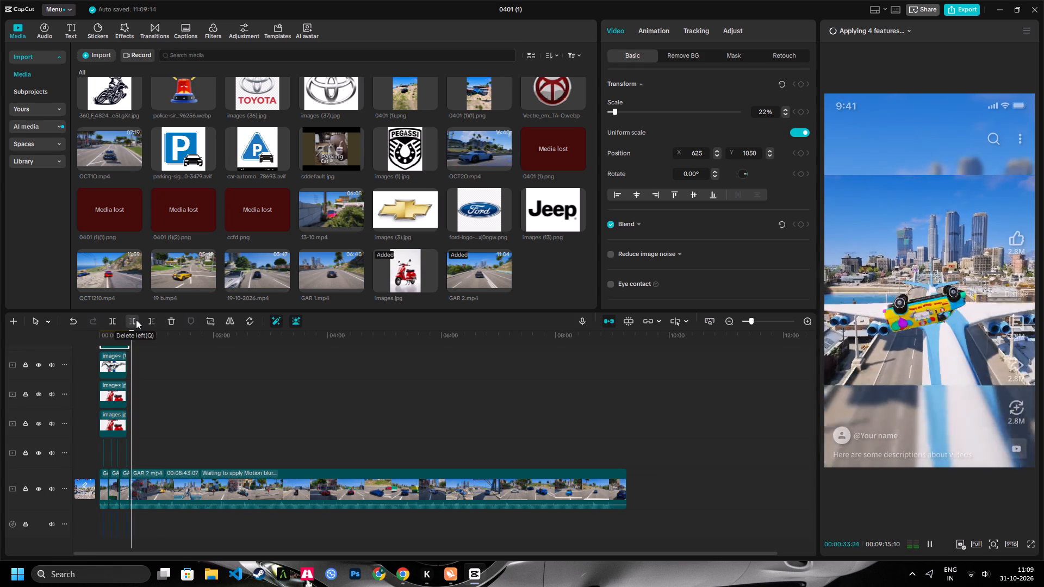